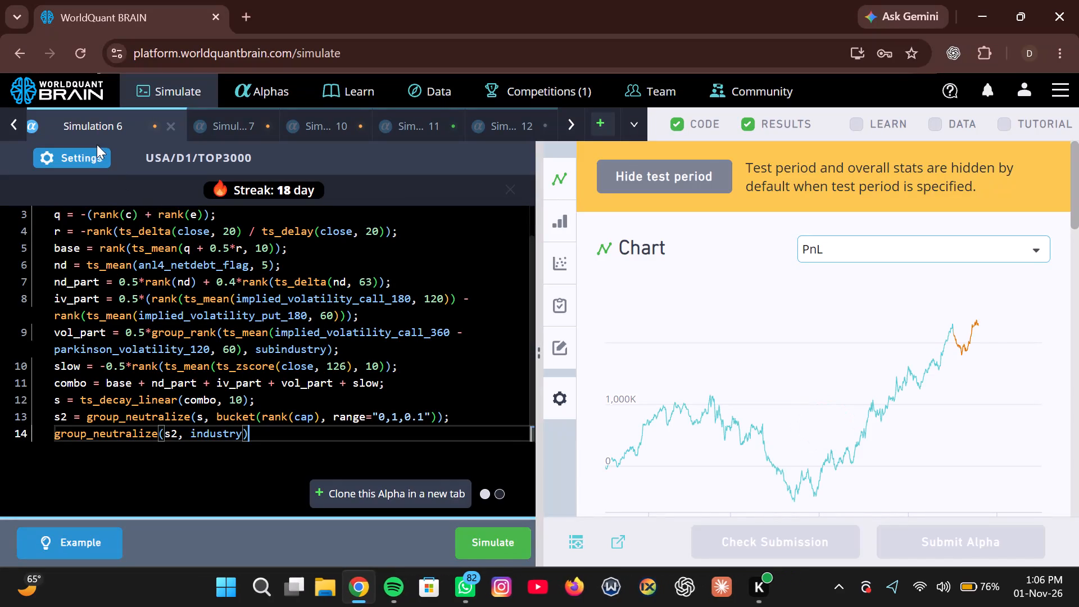
Adjust Simulation 6's settings, setting truncation to 0.08 and raising the decay above 5.
left_click(91, 156)
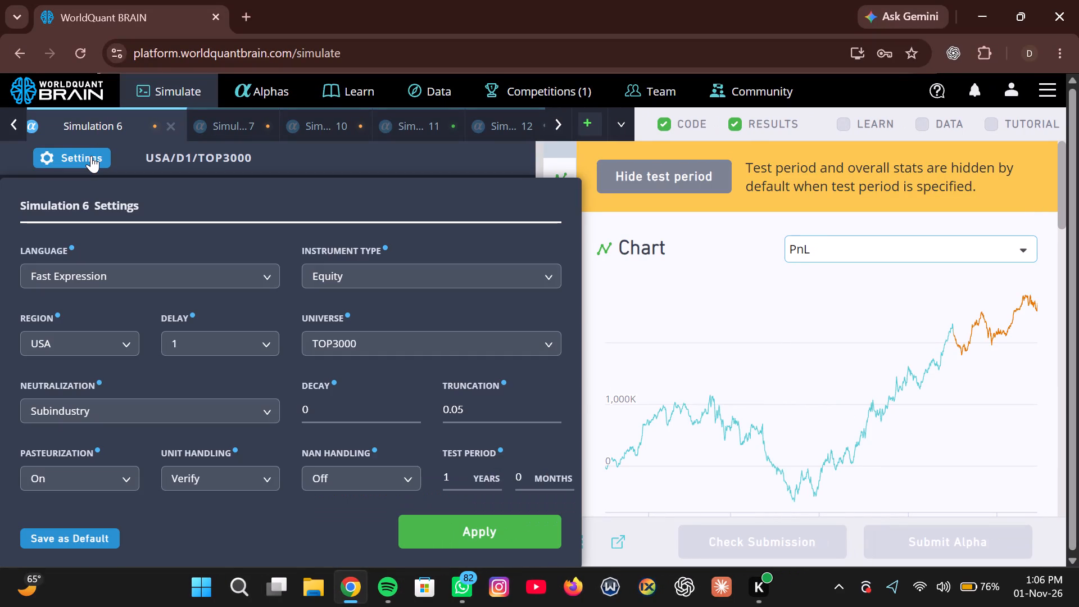
double_click(555, 407)
left_click(555, 407)
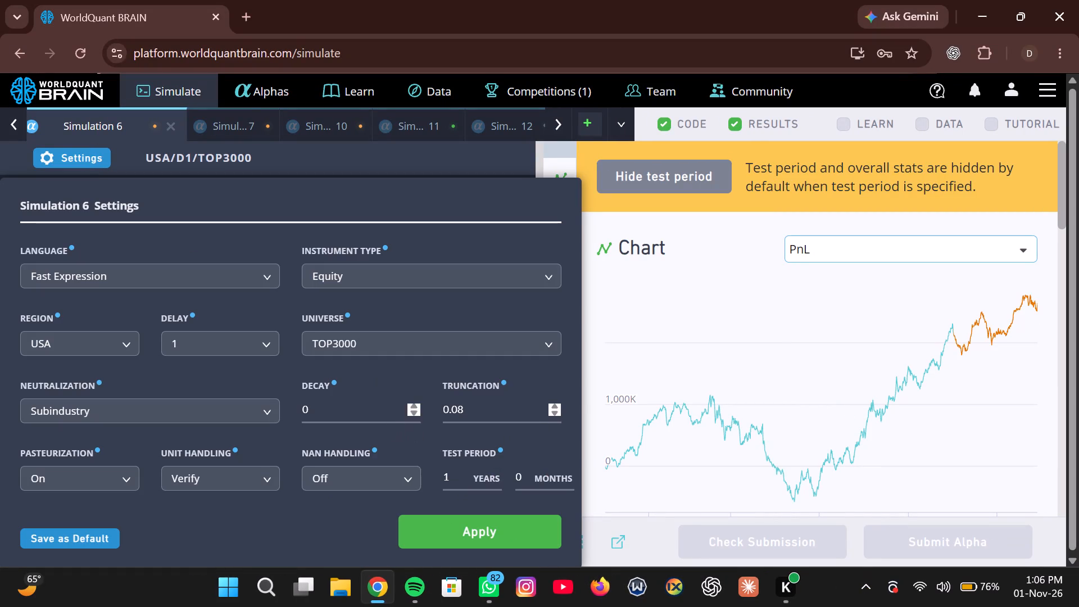
triple_click(416, 407)
triple_click(416, 407)
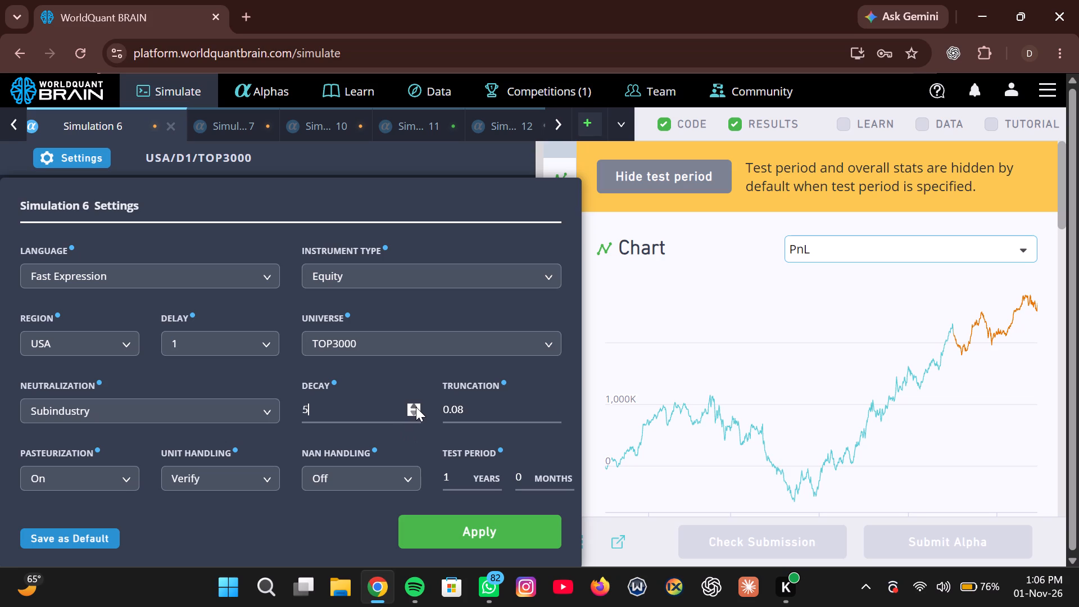
left_click(416, 407)
double_click(416, 407)
left_click(416, 407)
Apply the Simulation 6 settings with a decay of 10 and simulate the alpha again.
left_click(447, 534)
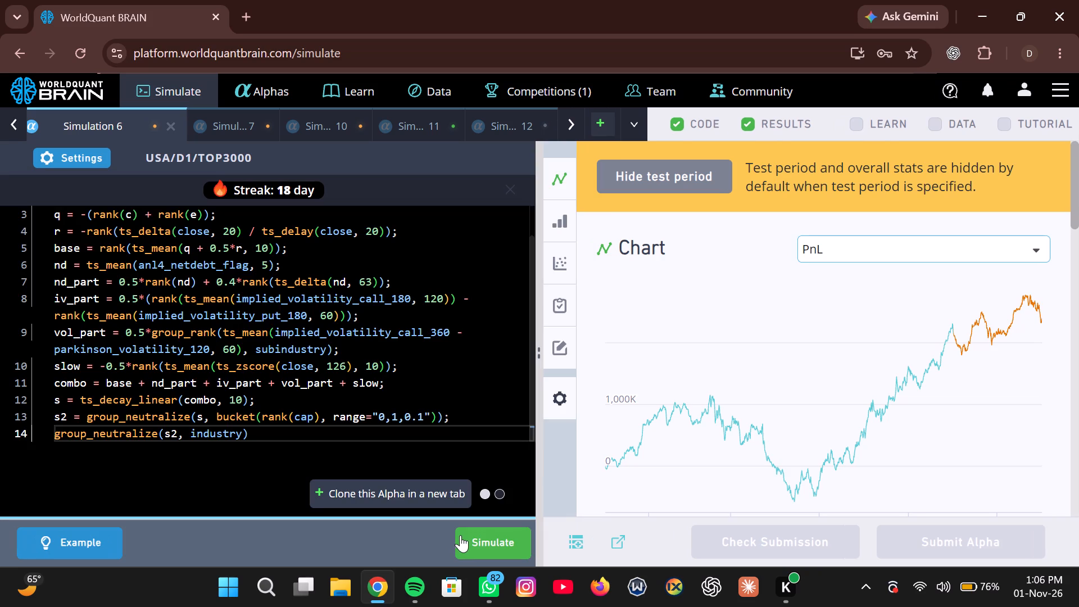
left_click(466, 539)
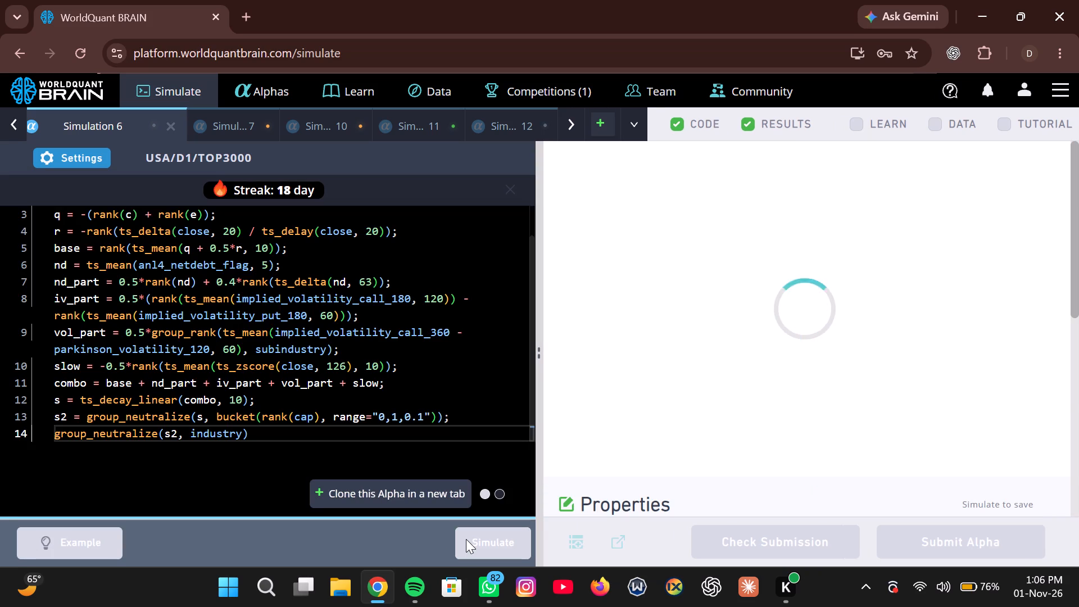
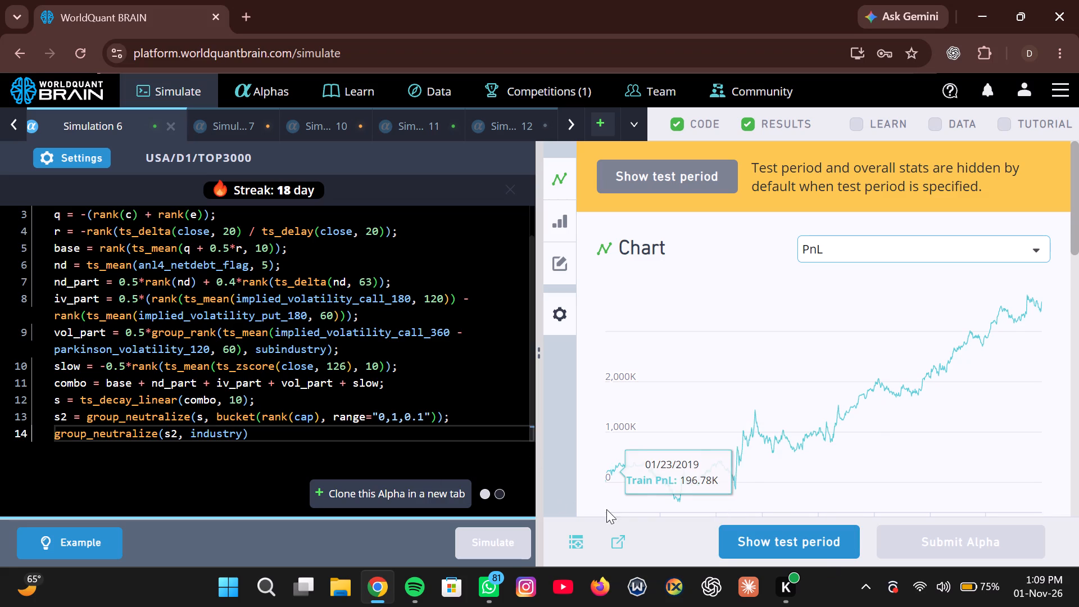
Reveal the Simulation 6 alpha's test period results and run the submission check on it.
left_click(729, 541)
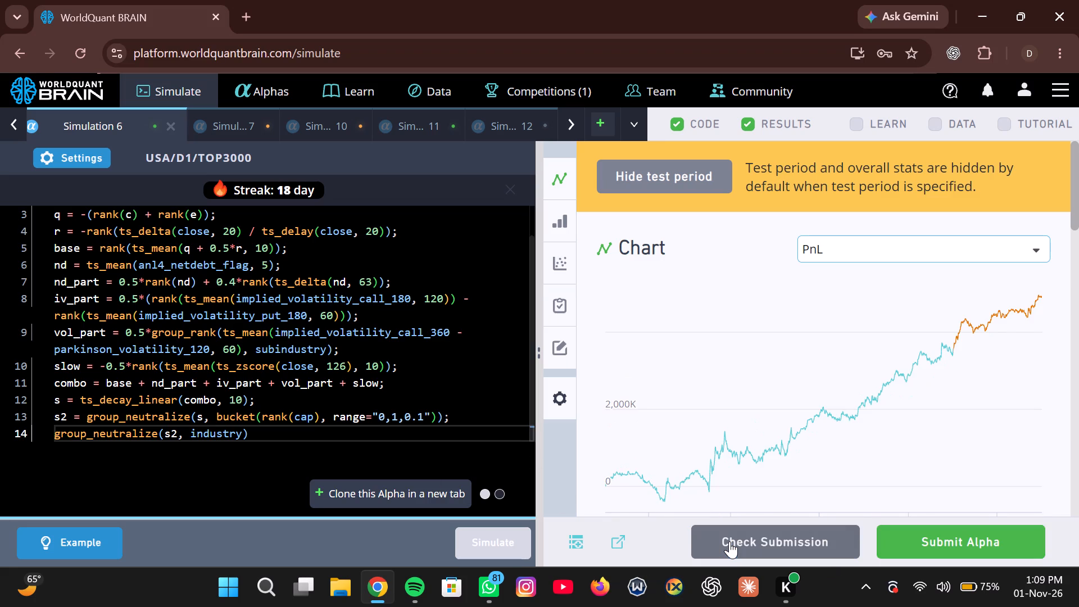
left_click(729, 541)
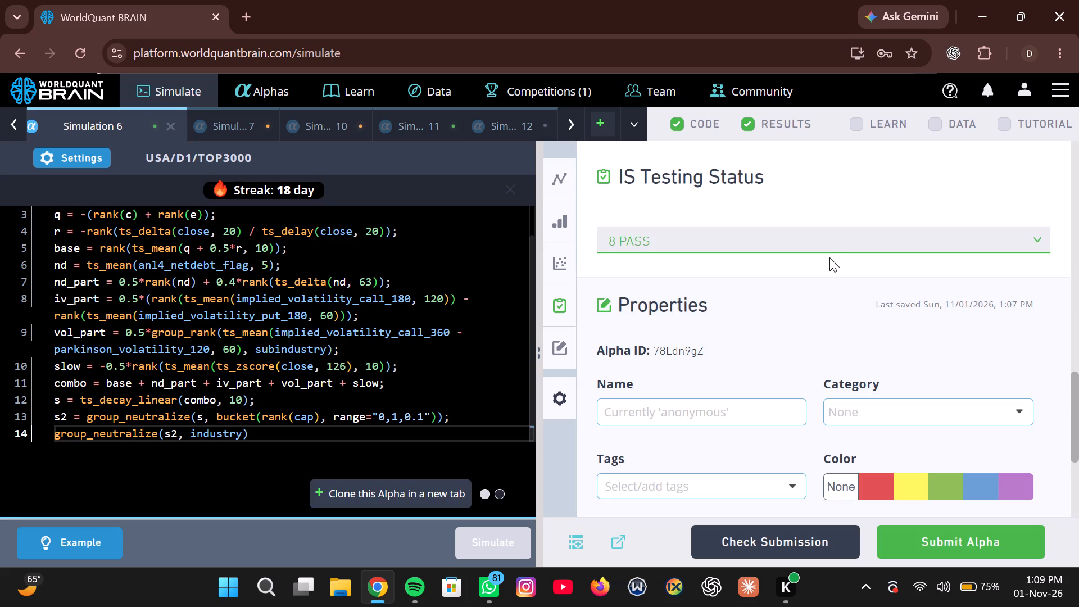
Expand the passed tests in the IS Testing Status and review them along with the yearly IS Summary figures.
left_click(831, 250)
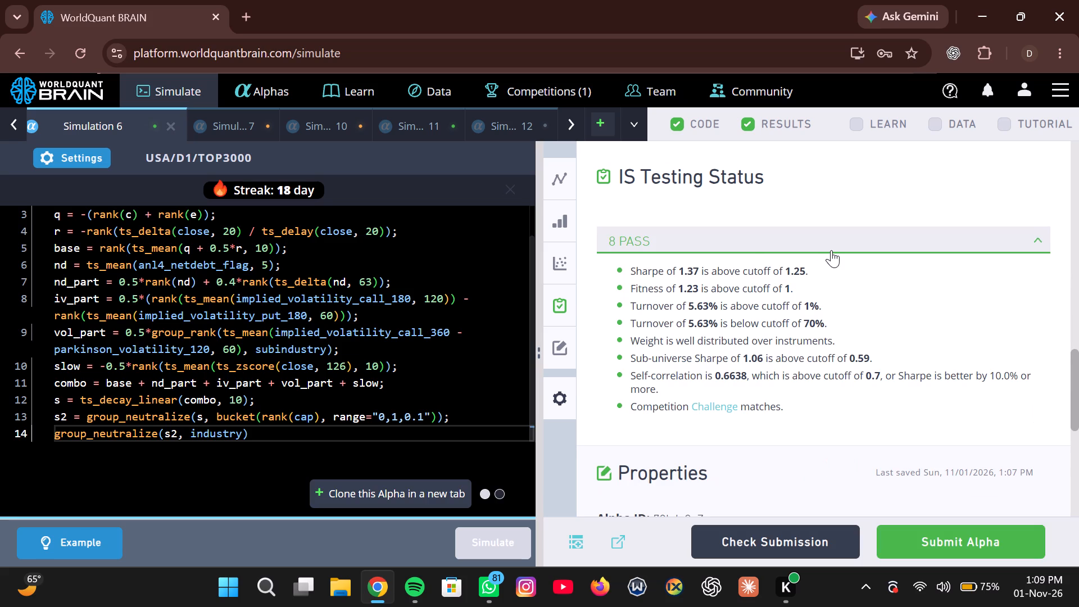
scroll(831, 250, "up", 3)
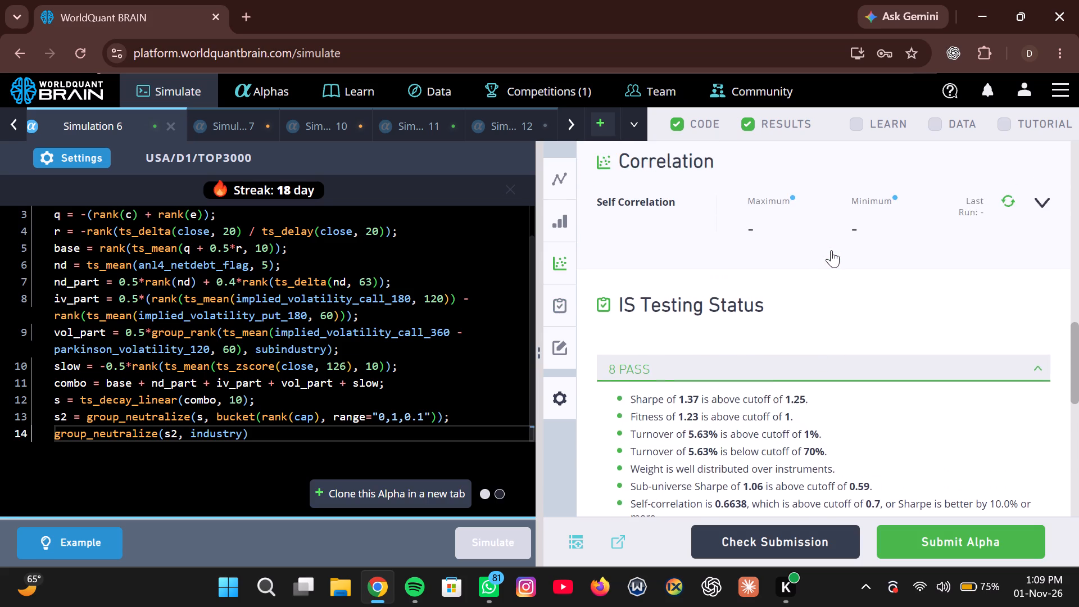
scroll(831, 250, "up", 4)
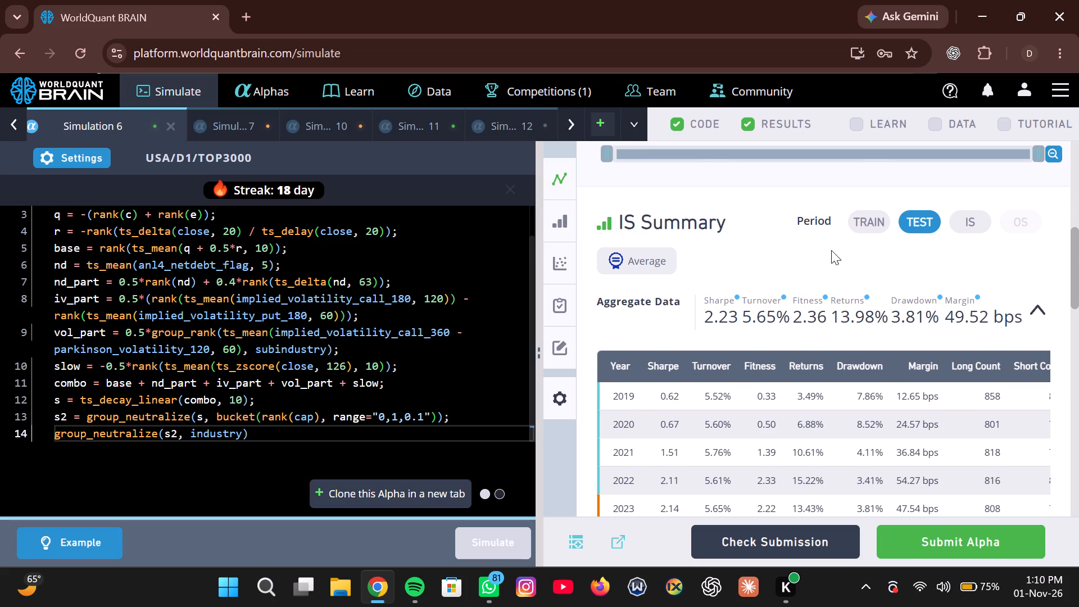
scroll(831, 250, "down", 1)
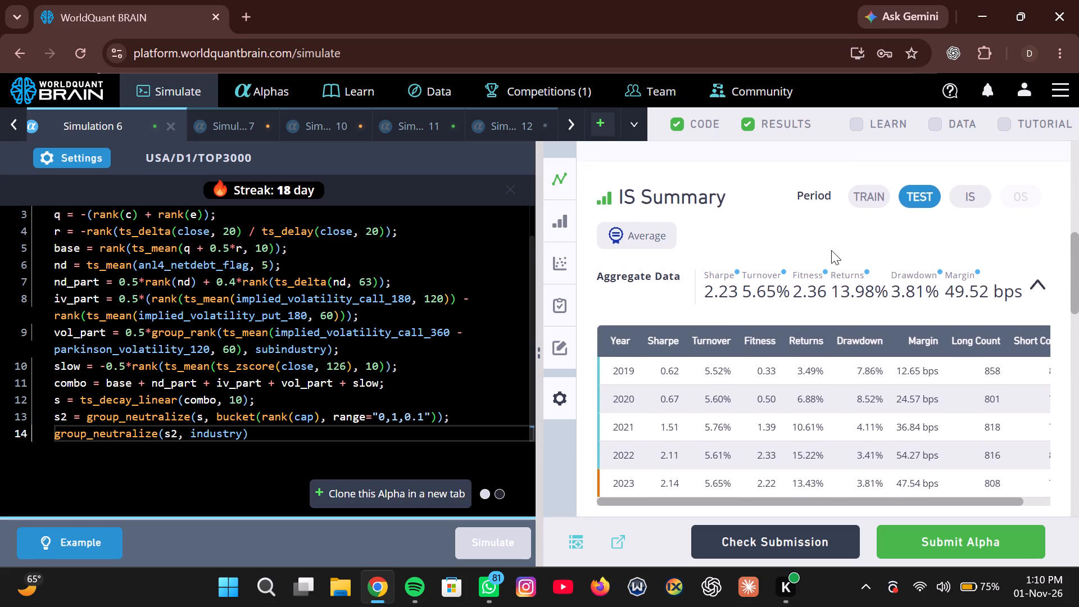
scroll(831, 250, "down", 1)
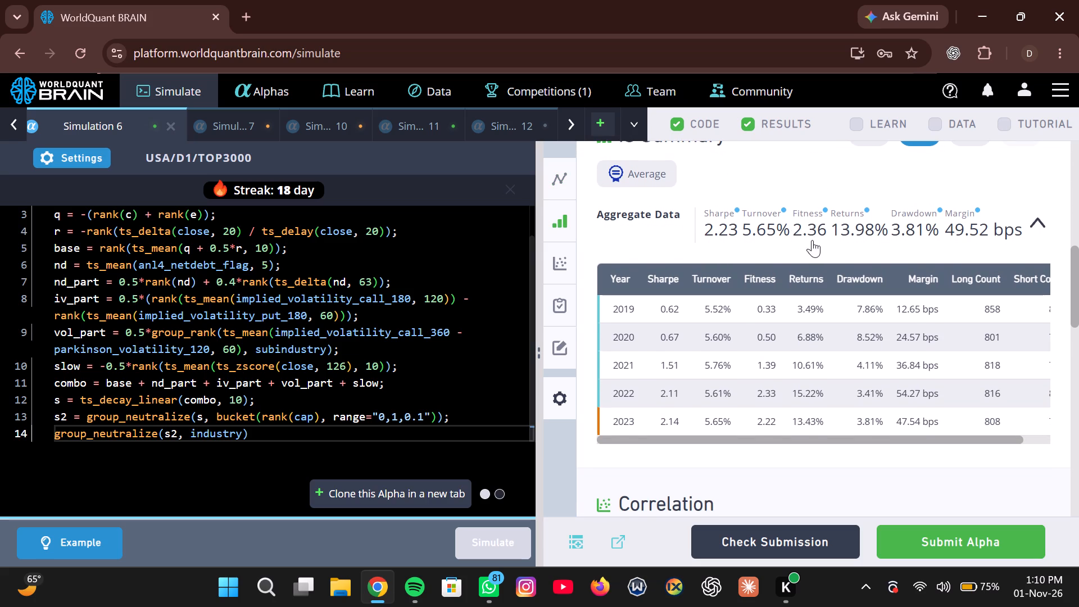
scroll(886, 401, "down", 5)
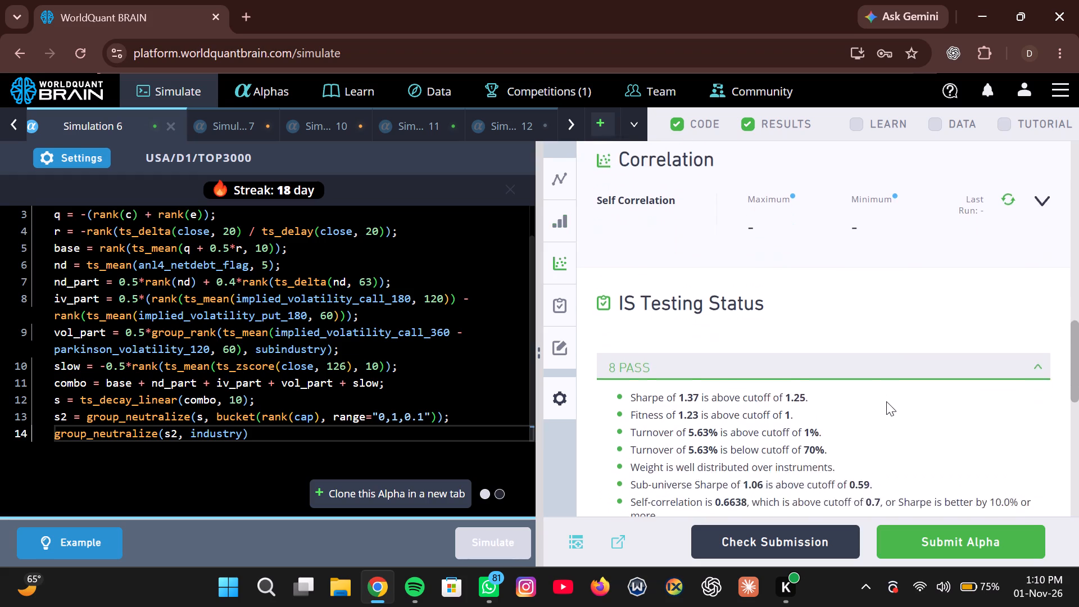
scroll(886, 401, "down", 1)
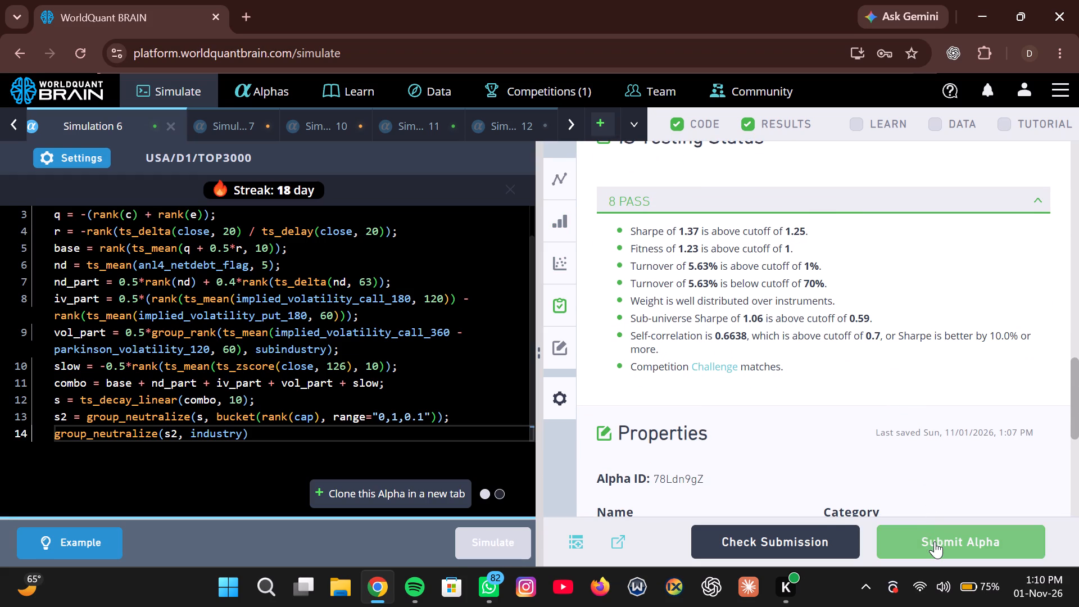
Submit the Simulation 6 alpha and dismiss the submission notification.
left_click(935, 541)
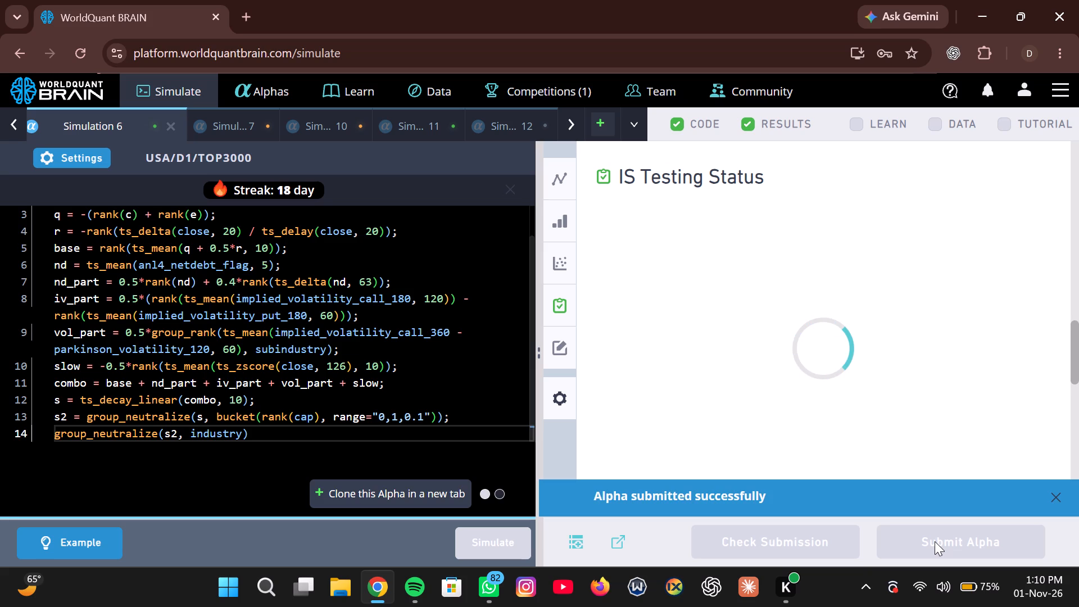
left_click(1058, 493)
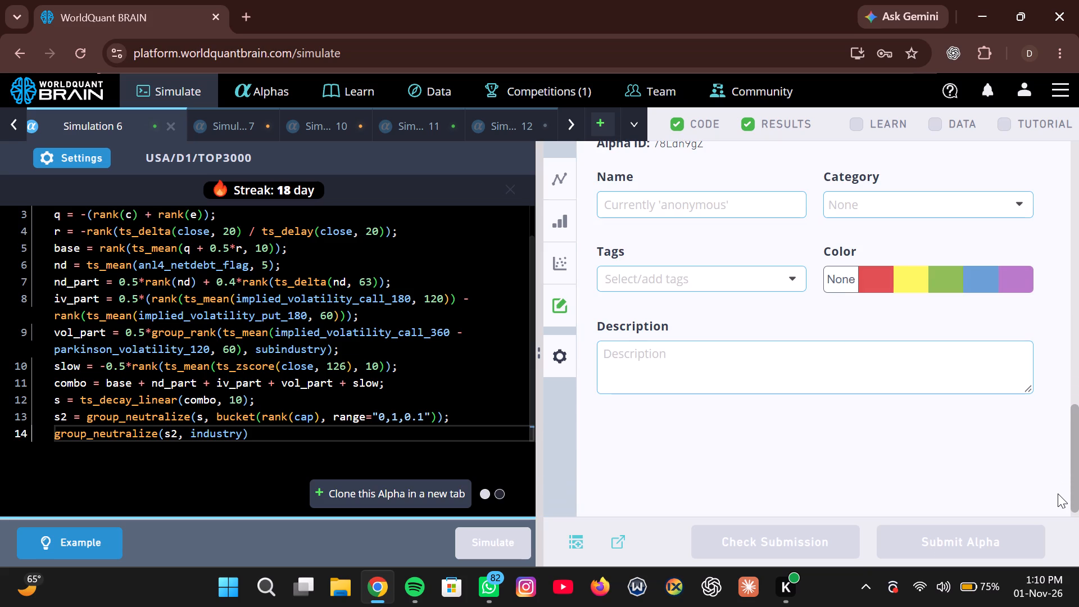
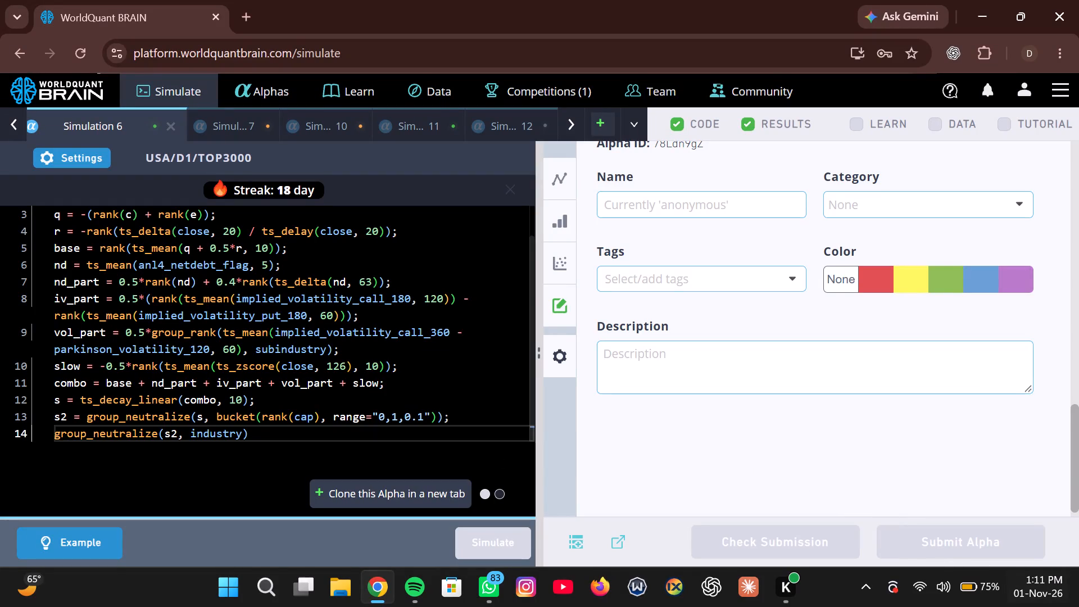
Switch to Simulation 7 and make its empty code editor ready for entry.
left_click(227, 131)
left_click(255, 209)
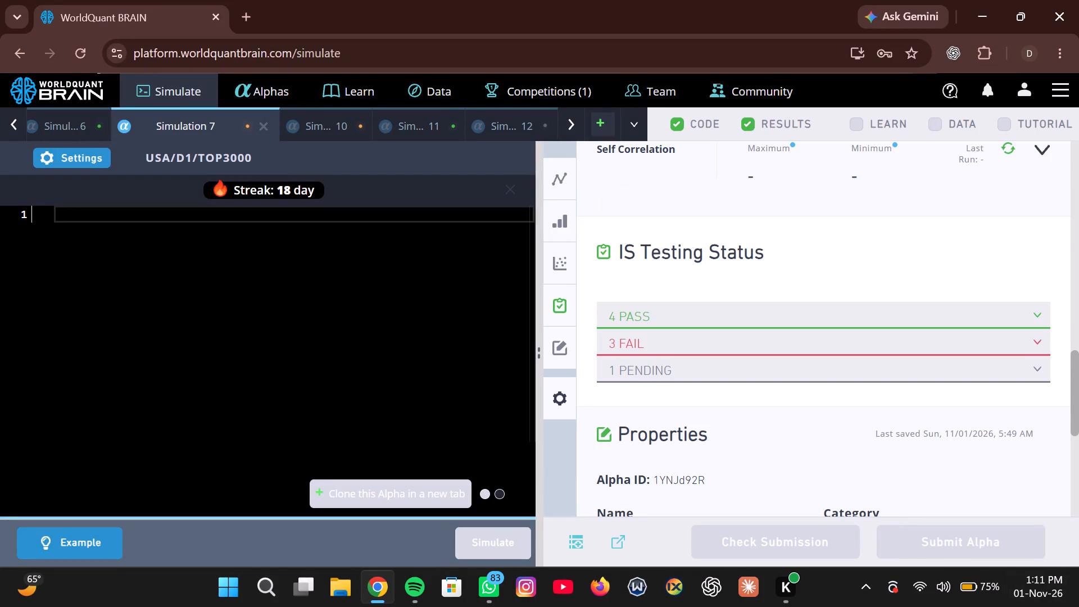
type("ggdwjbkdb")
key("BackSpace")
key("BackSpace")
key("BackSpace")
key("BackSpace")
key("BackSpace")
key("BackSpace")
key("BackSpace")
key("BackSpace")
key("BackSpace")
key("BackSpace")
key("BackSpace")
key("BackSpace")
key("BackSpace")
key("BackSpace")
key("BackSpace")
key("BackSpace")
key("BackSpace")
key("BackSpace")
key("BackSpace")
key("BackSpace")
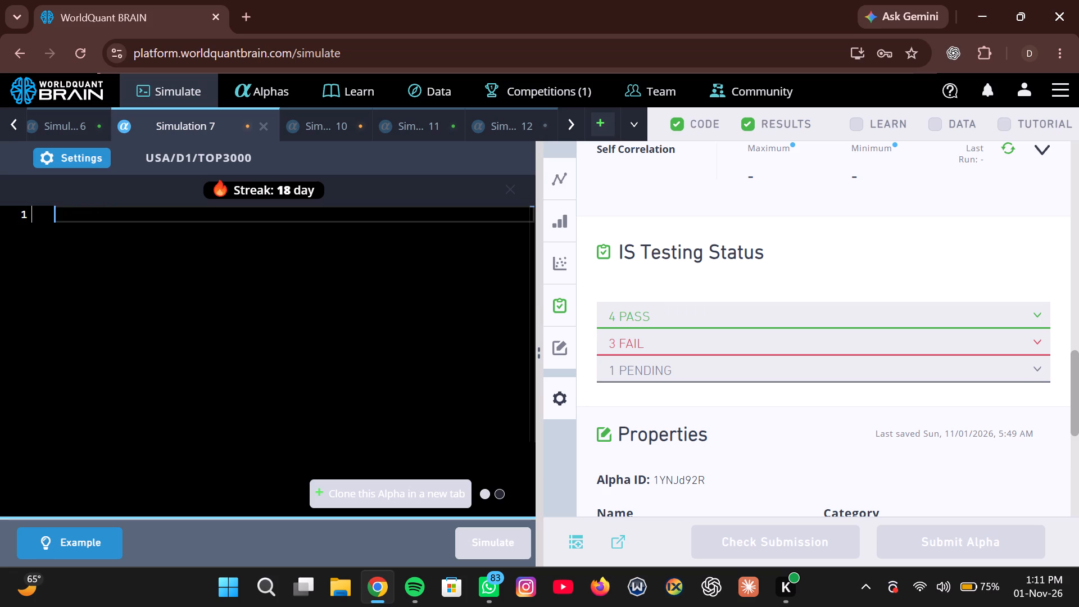
Write a ts_av_diff expression in the Simulation 7 code with its first argument left empty and 210 as the second.
type("ts")
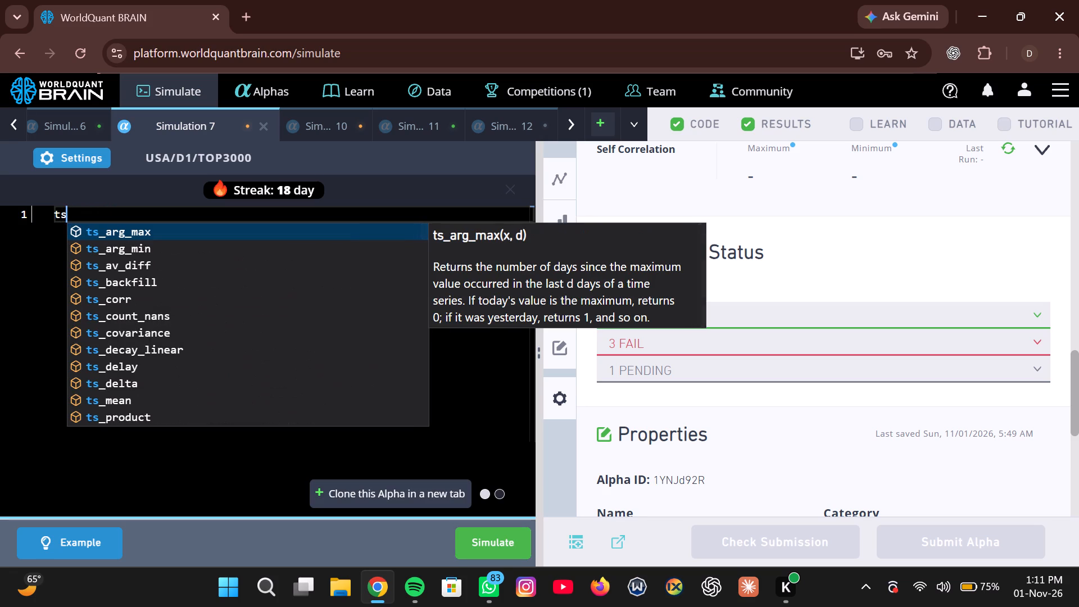
key("Down")
key("Down")
key("Return")
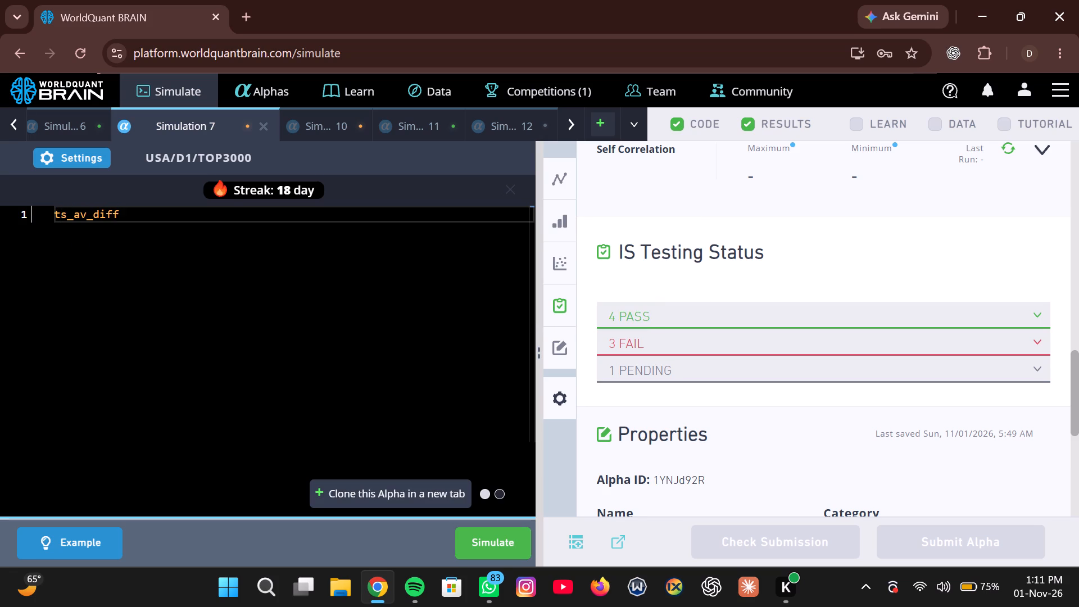
key("shift+parenleft")
key("comma")
type("21")
key("0")
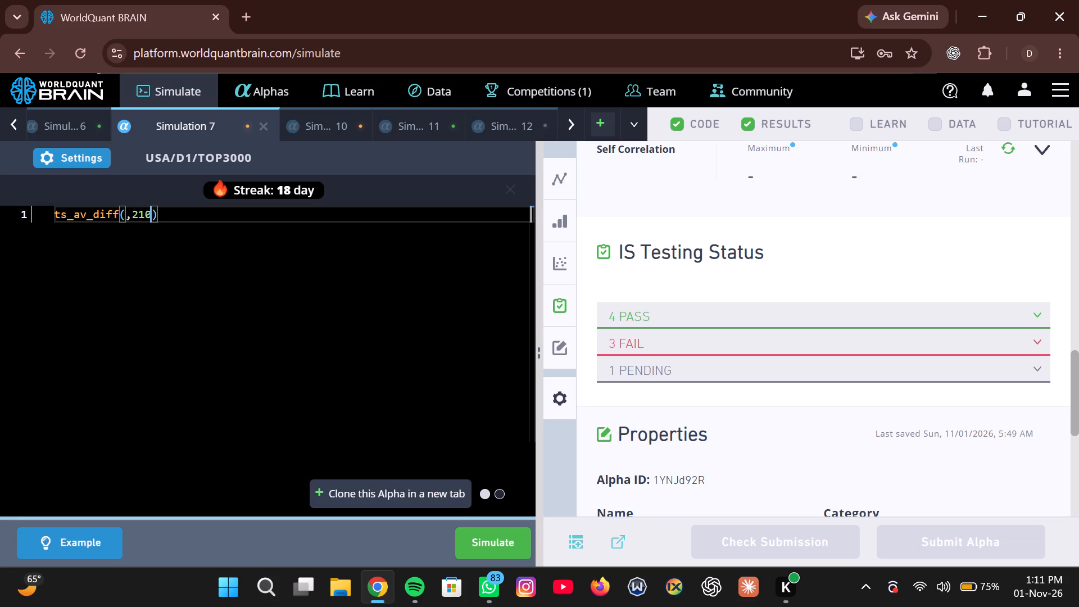
Find the Sentiment Data for Equity dataset in the Social Media data category and copy the field name scl12_alltype_buzzvec.
left_click(439, 106)
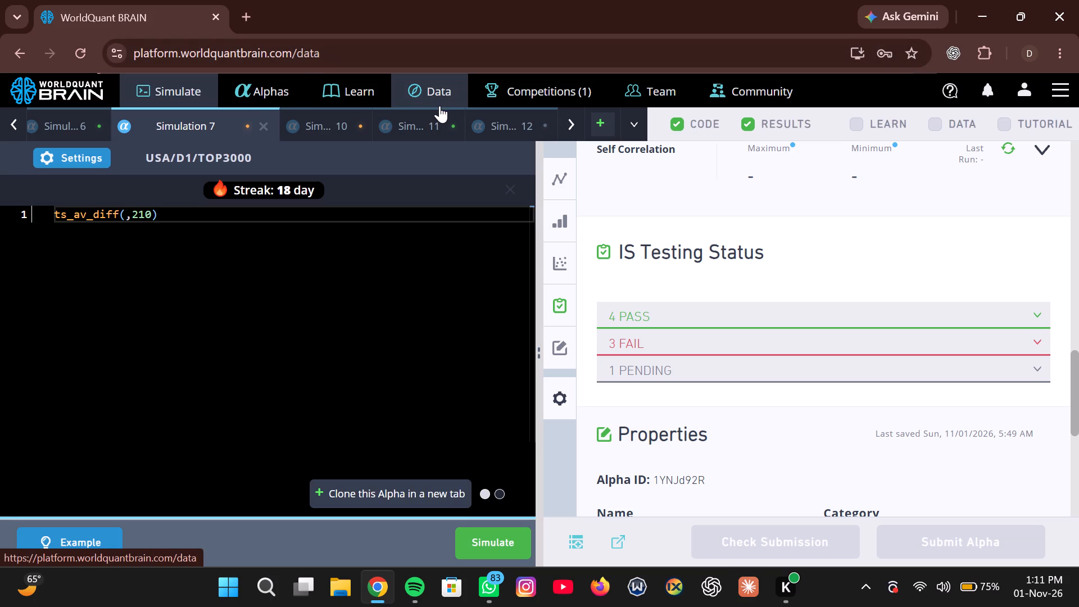
left_click(394, 412)
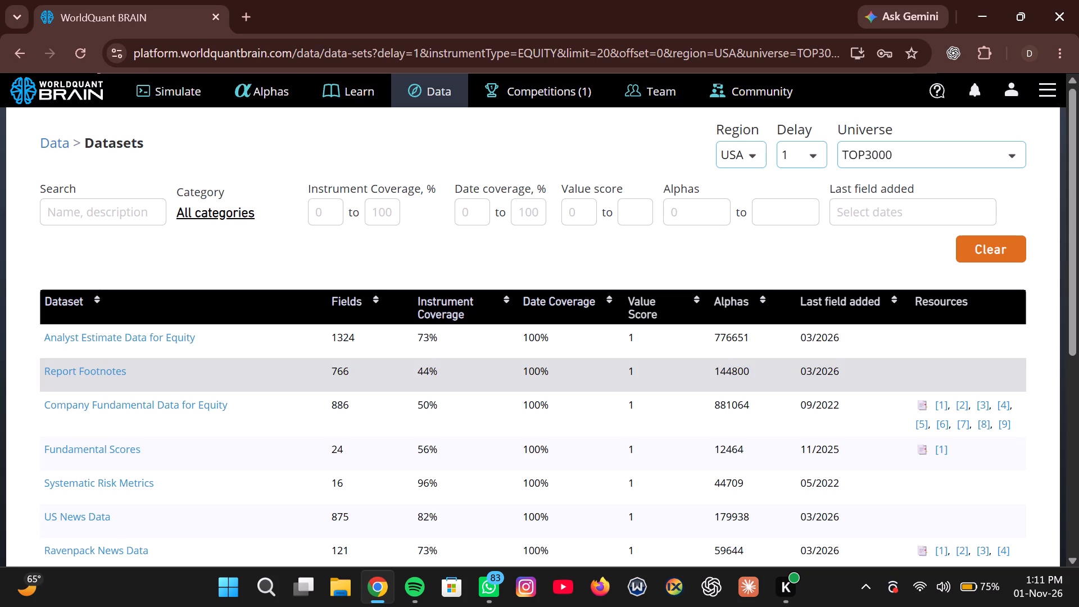
left_click(216, 212)
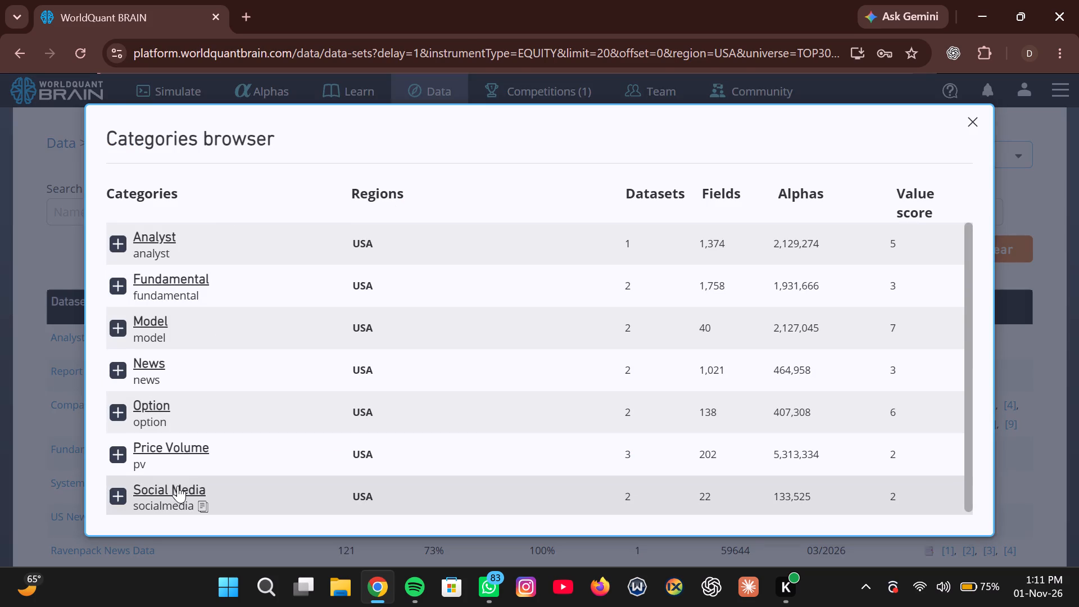
left_click(178, 486)
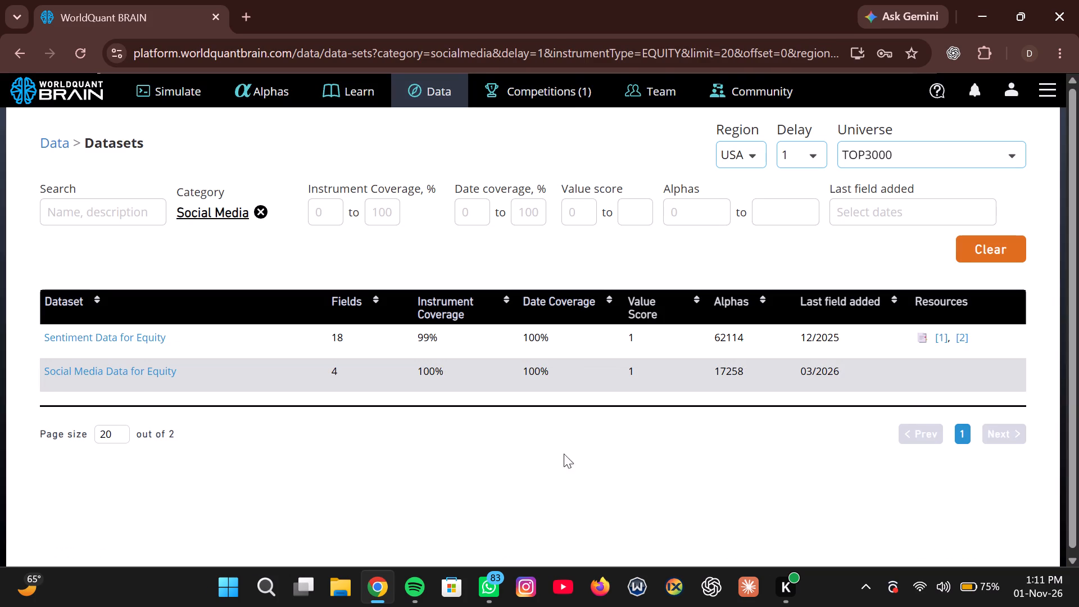
left_click(146, 337)
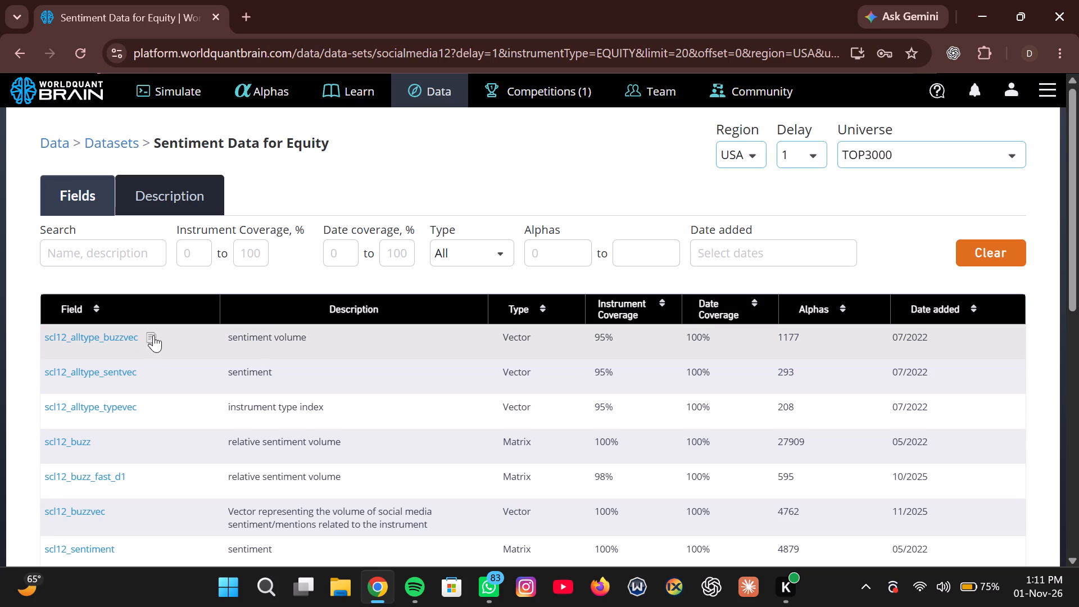
left_click(155, 336)
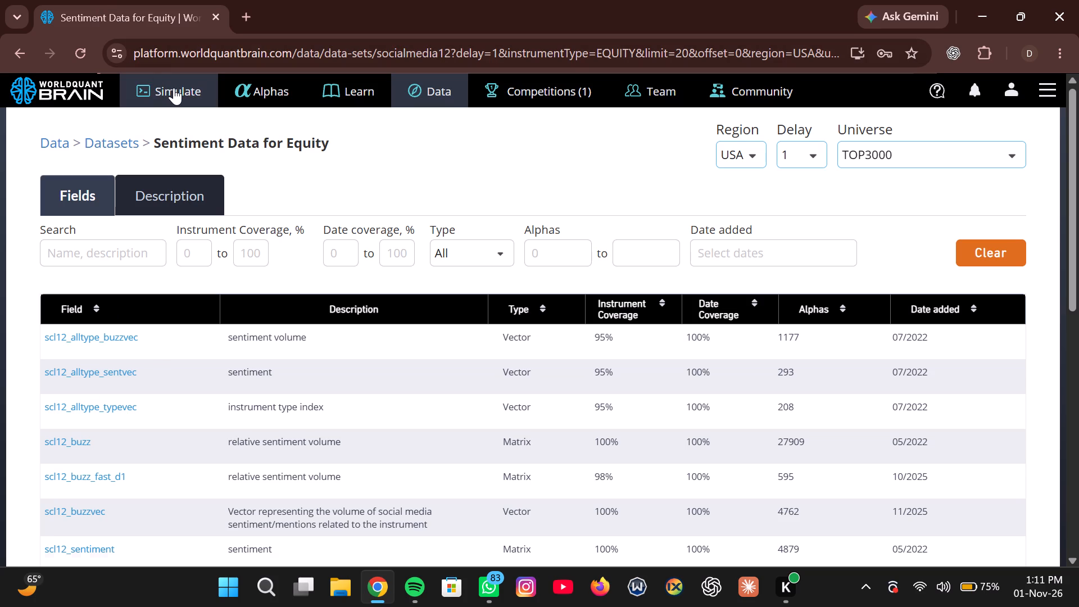
Return to the Simulation 7 code, insert scl12_alltype_buzzvec as the first argument of ts_av_diff, and simulate the alpha.
left_click(174, 88)
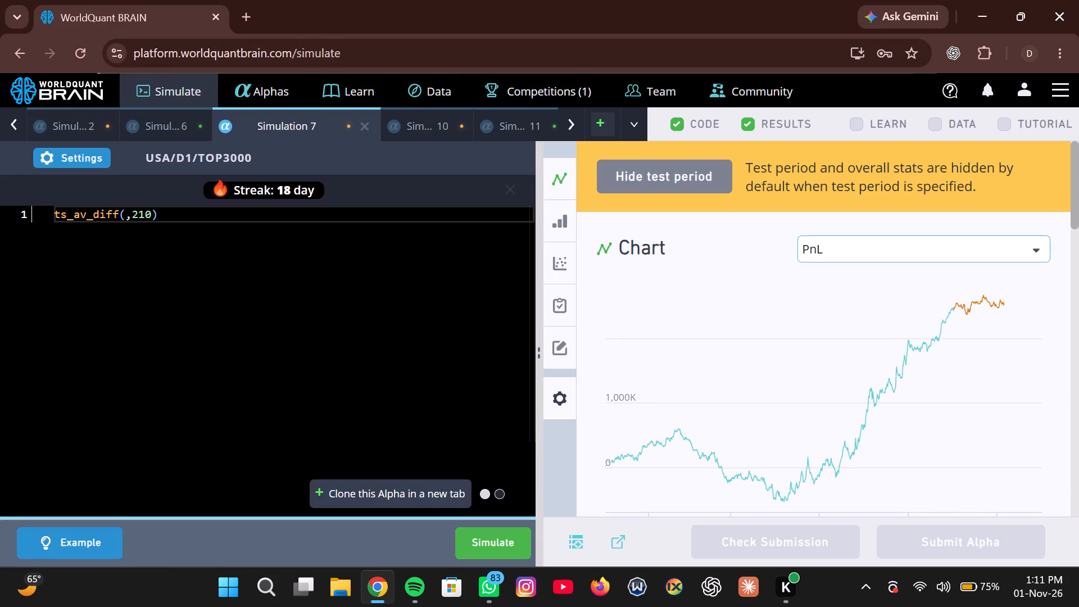
key("Right")
key("Right")
key("Right")
key("Right")
key("Right")
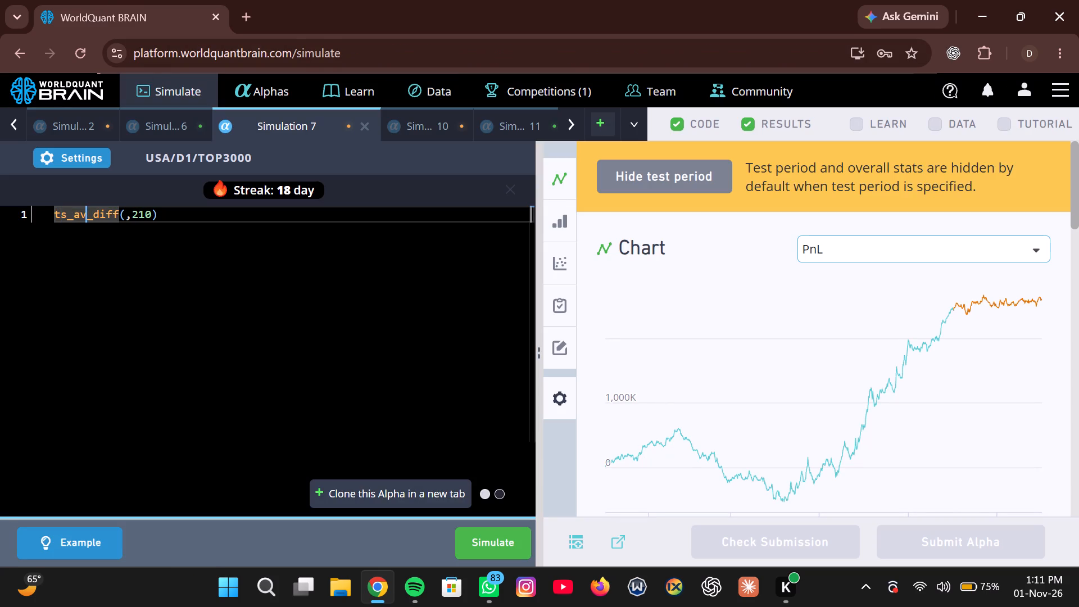
key("Right")
key("Right")
key("Right")
key("Right")
key("Right")
key("Right")
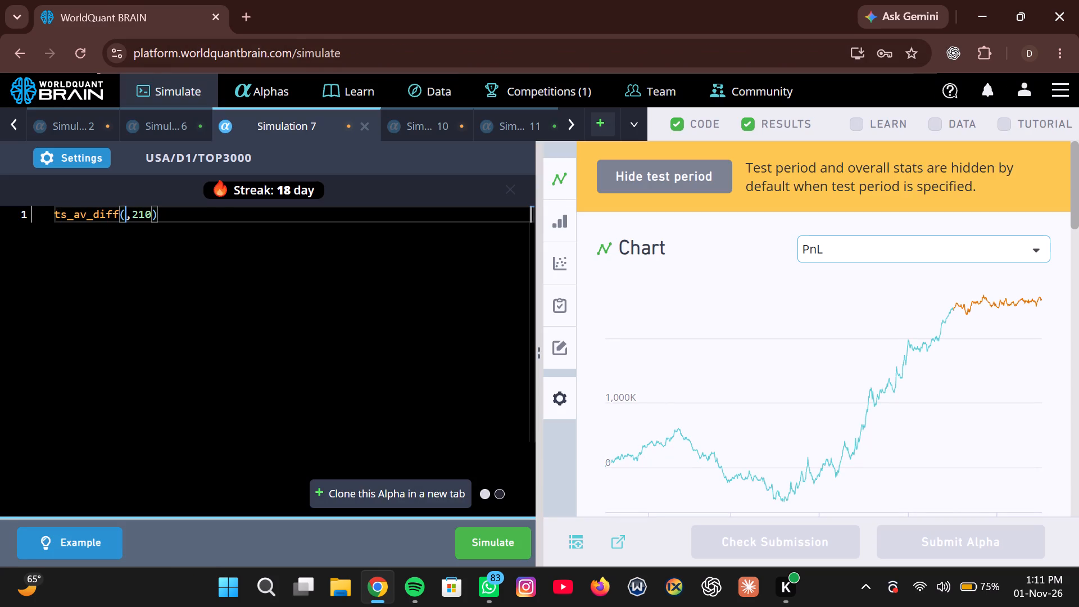
key("ctrl+v")
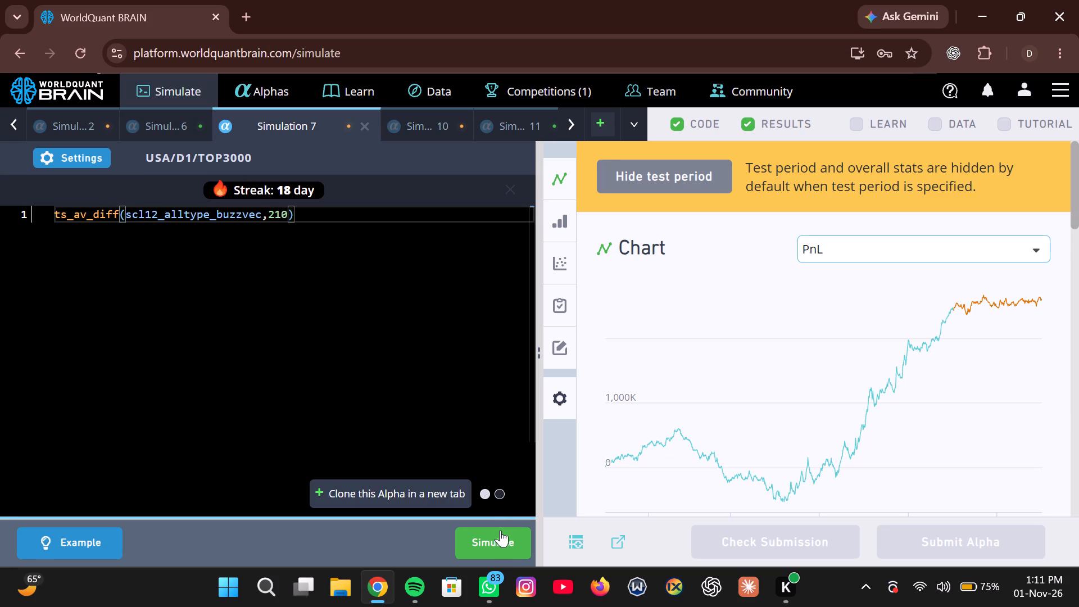
left_click(500, 545)
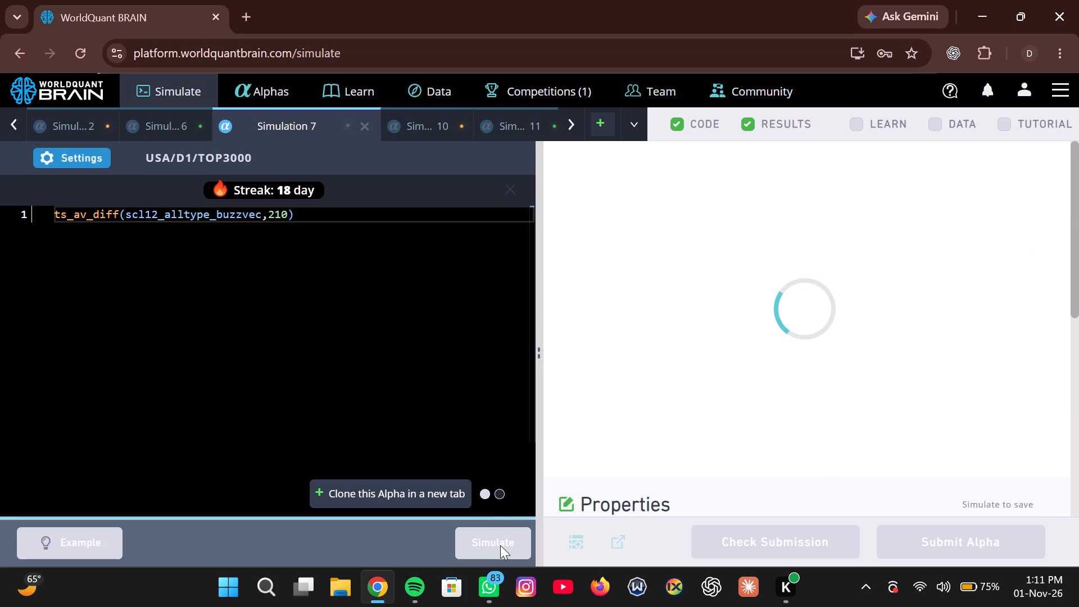
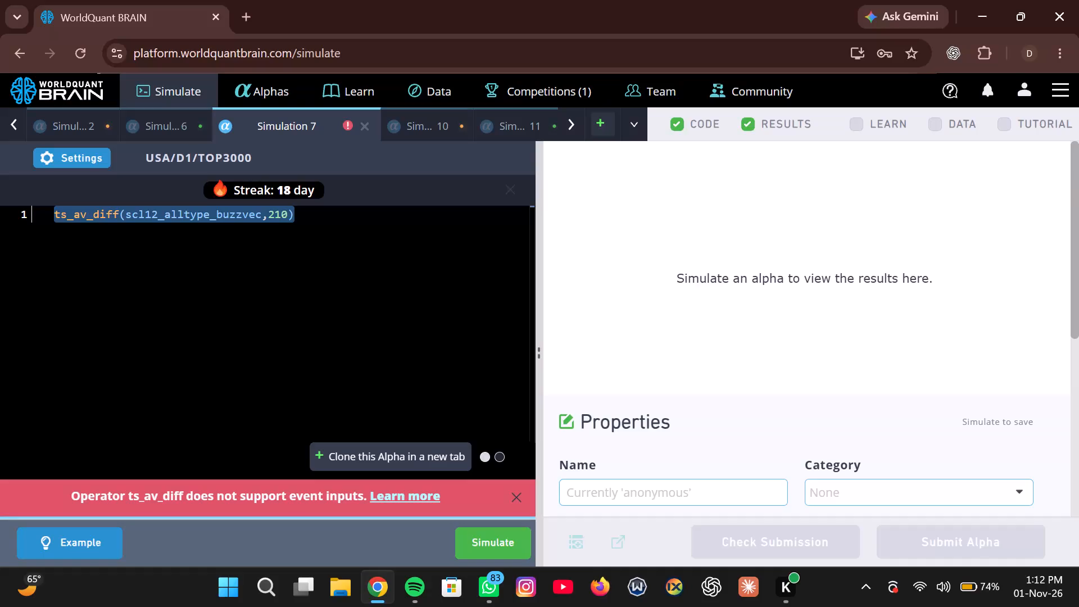
Remove the scl12_alltype_buzzvec argument from the ts_av_diff expression in the Simulation 7 code.
left_click(259, 211)
left_click_drag(259, 211, 259, 227)
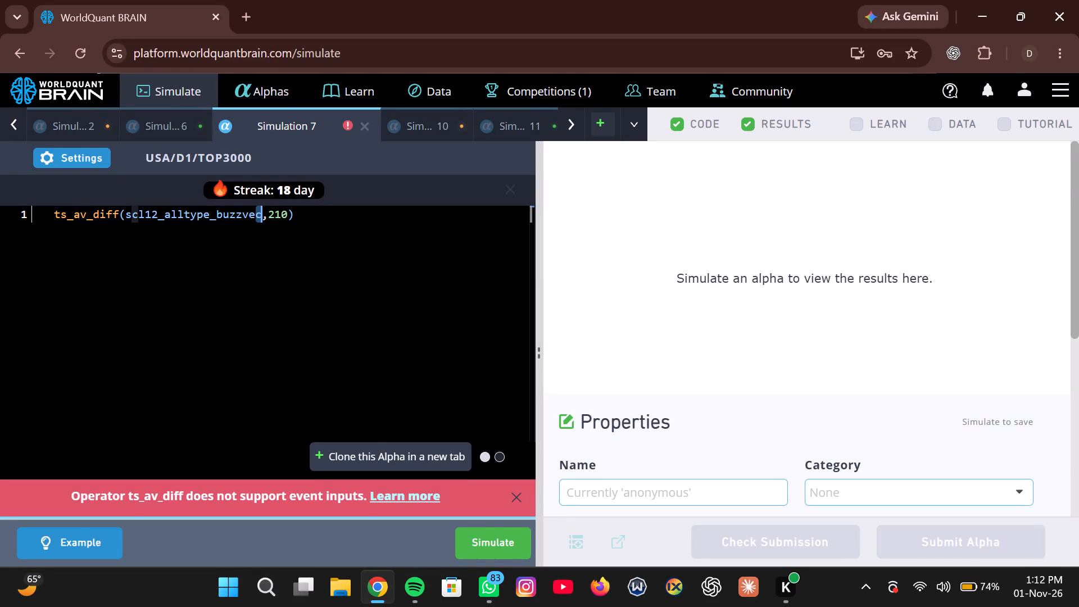
key("Right")
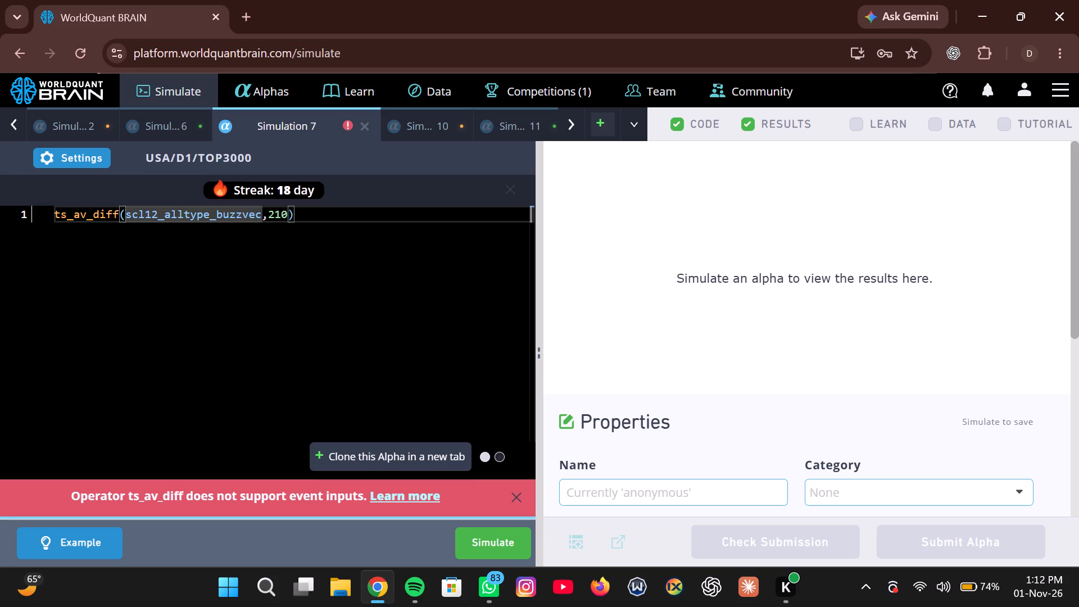
left_click_drag(262, 215, 129, 217)
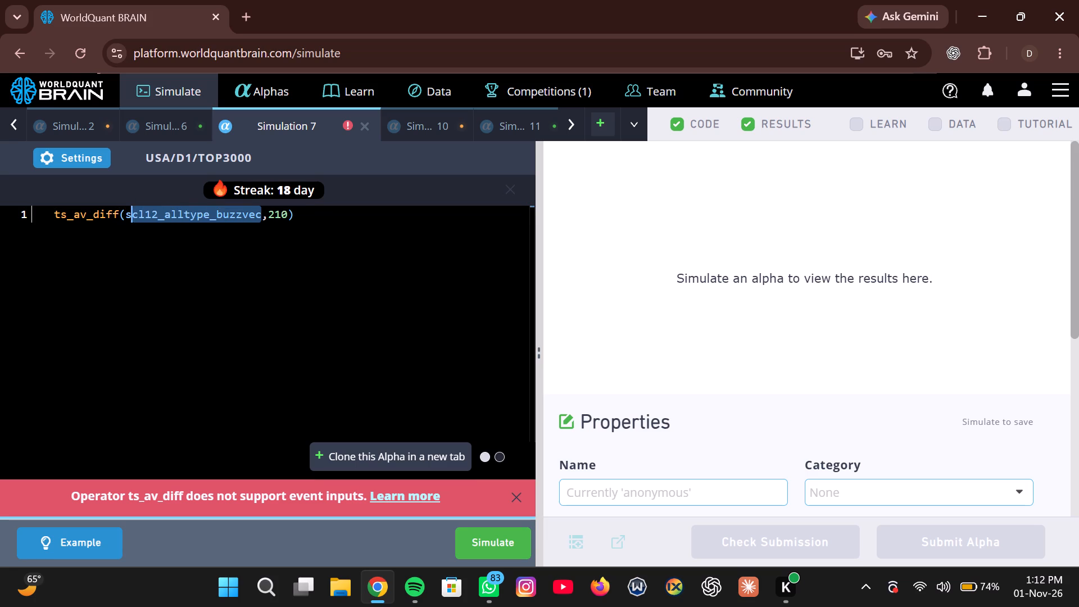
left_click_drag(129, 217, 126, 216)
key("BackSpace")
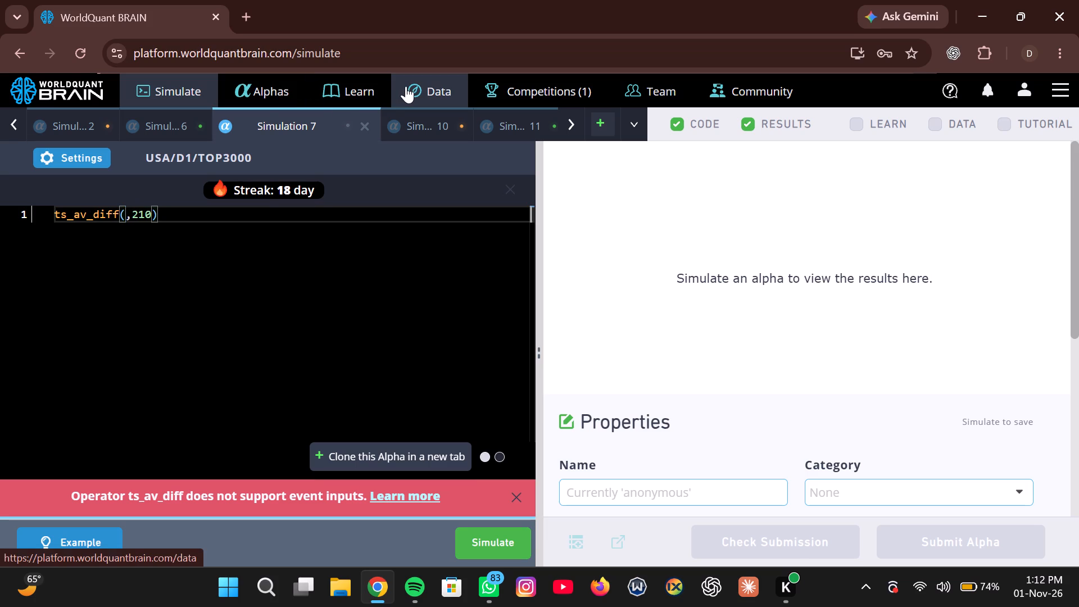
Find the Company Fundamental Data for Equity dataset in the Fundamental data category and copy the field name bookvalue_ps.
left_click(406, 86)
left_click(368, 404)
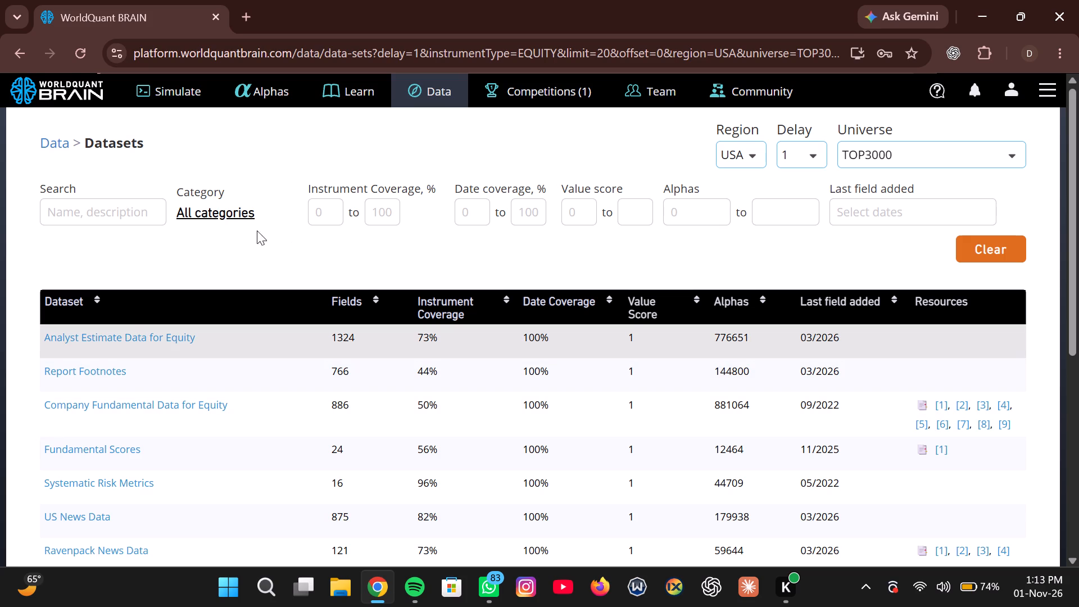
left_click(237, 214)
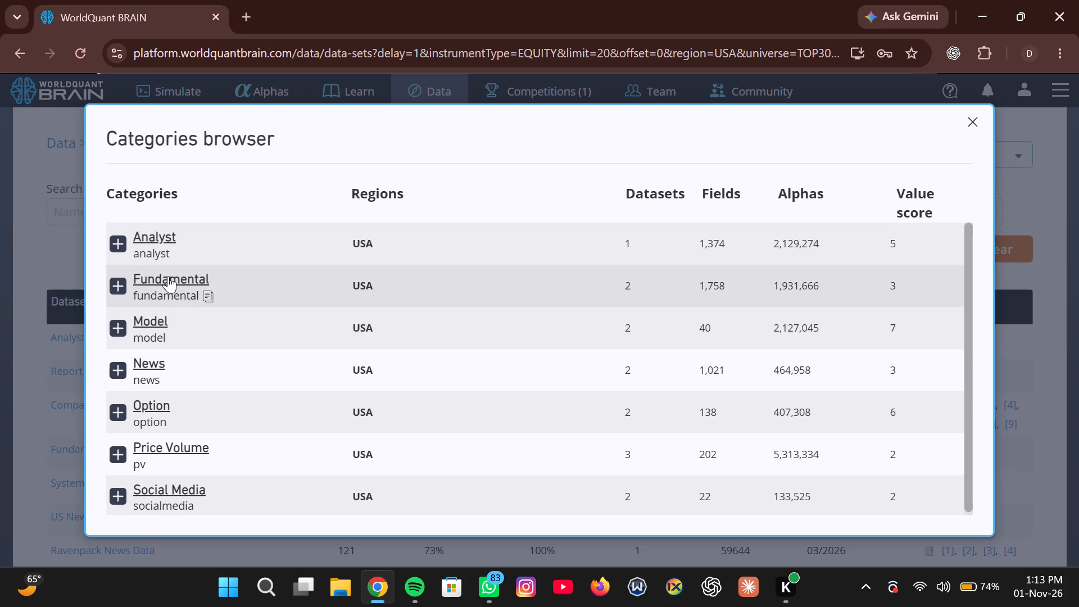
left_click(168, 276)
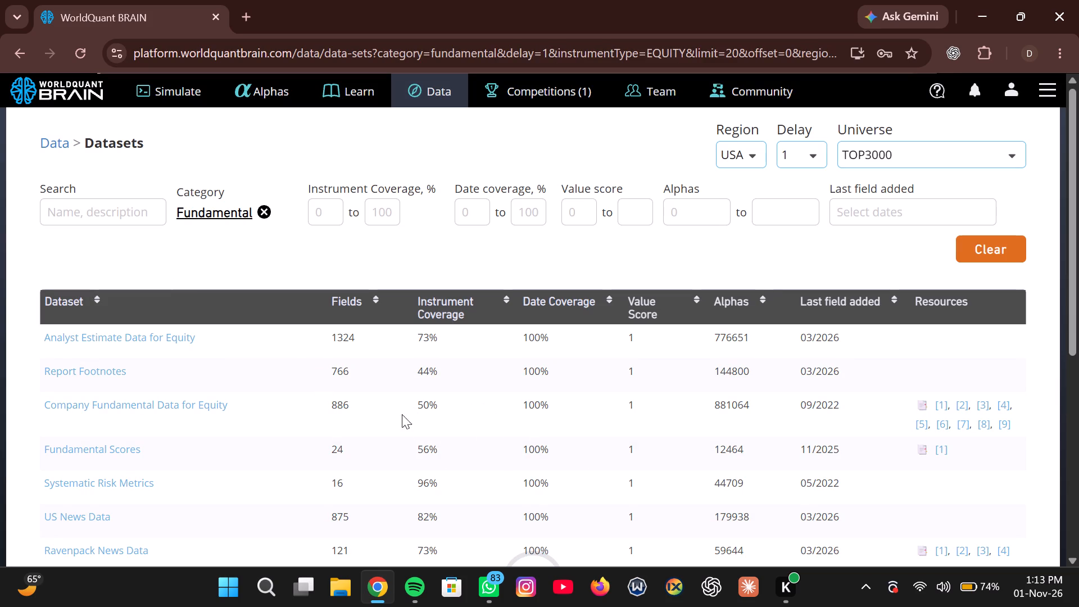
left_click(196, 372)
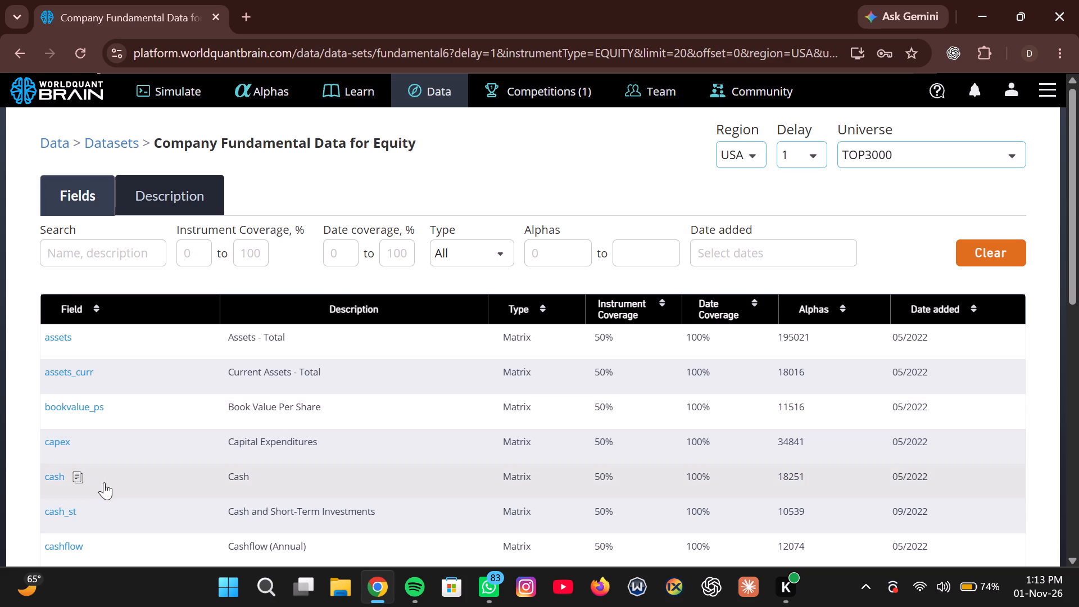
left_click(119, 407)
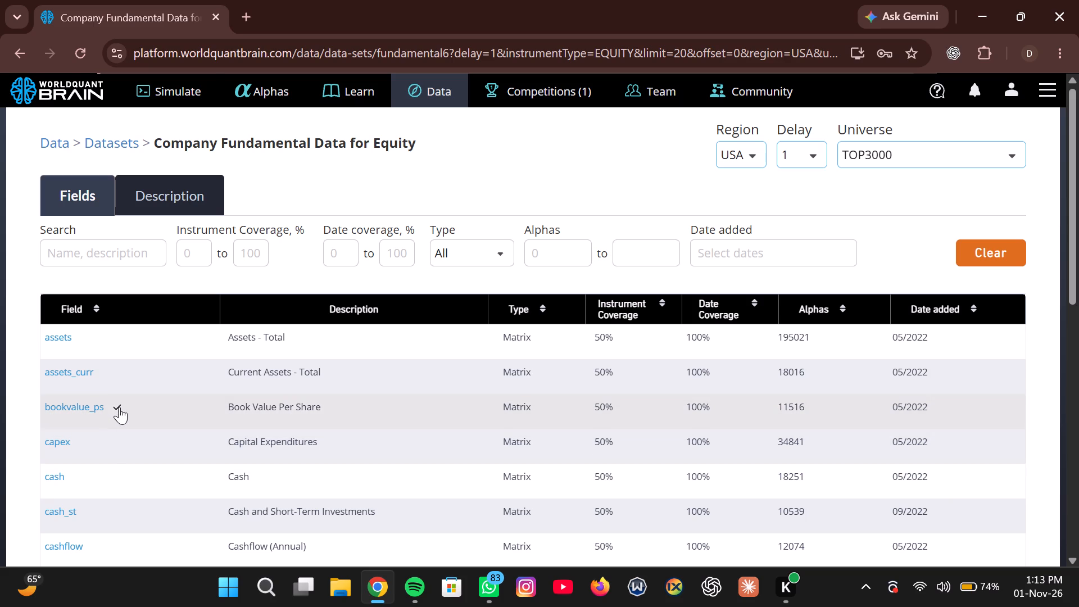
Return to the Simulation 7 code and insert bookvalue_ps as the first argument of ts_av_diff, before 210.
left_click(165, 91)
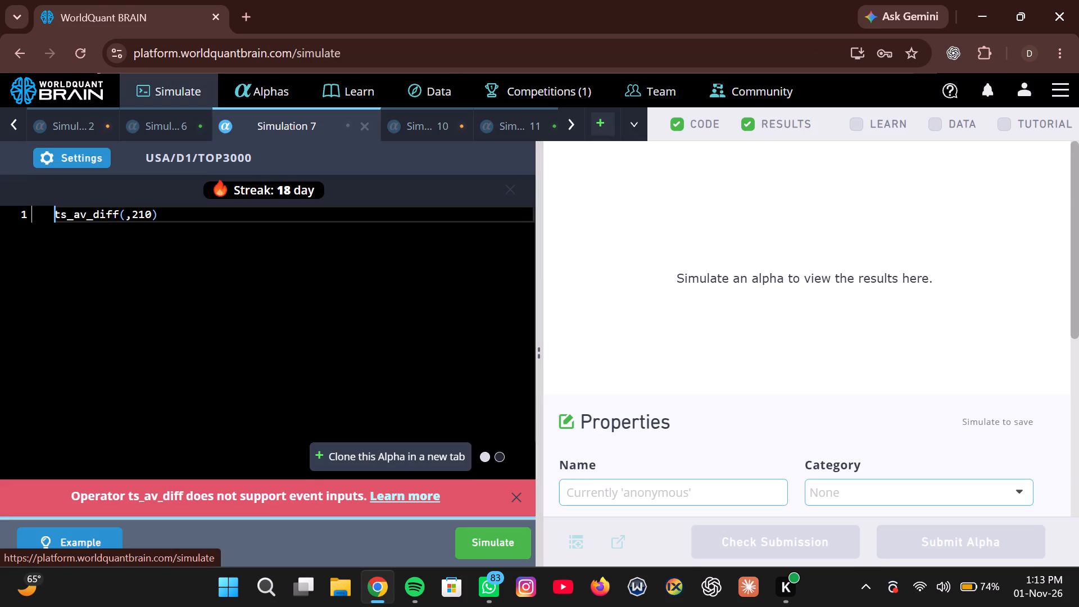
key("Right")
key("Right")
key("Right")
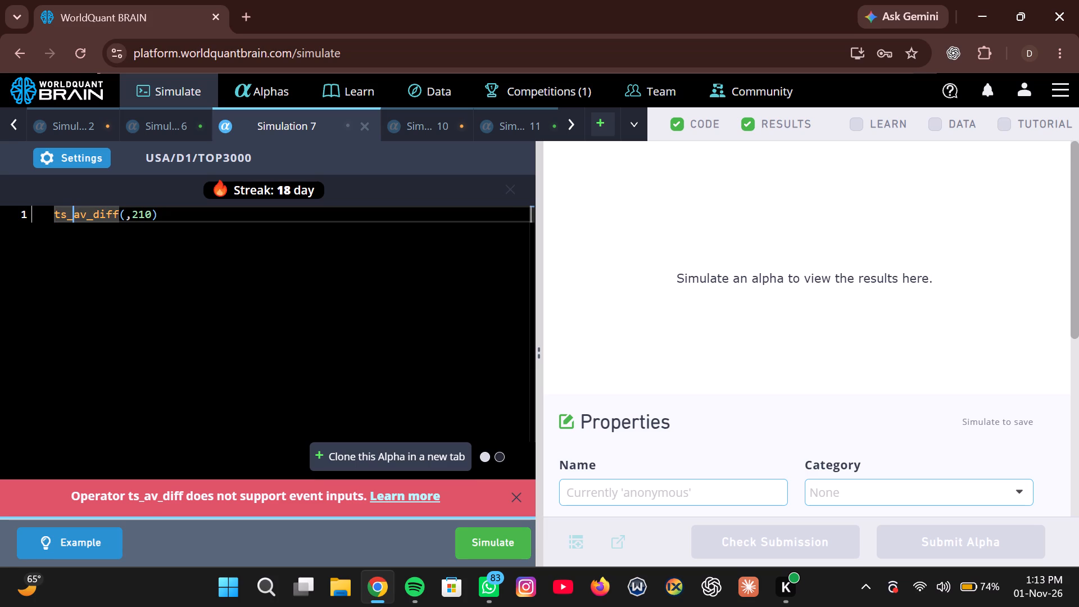
key("Right")
key("Right")
key("Right")
key("Right")
key("Right")
key("Right")
key("Right")
key("Right")
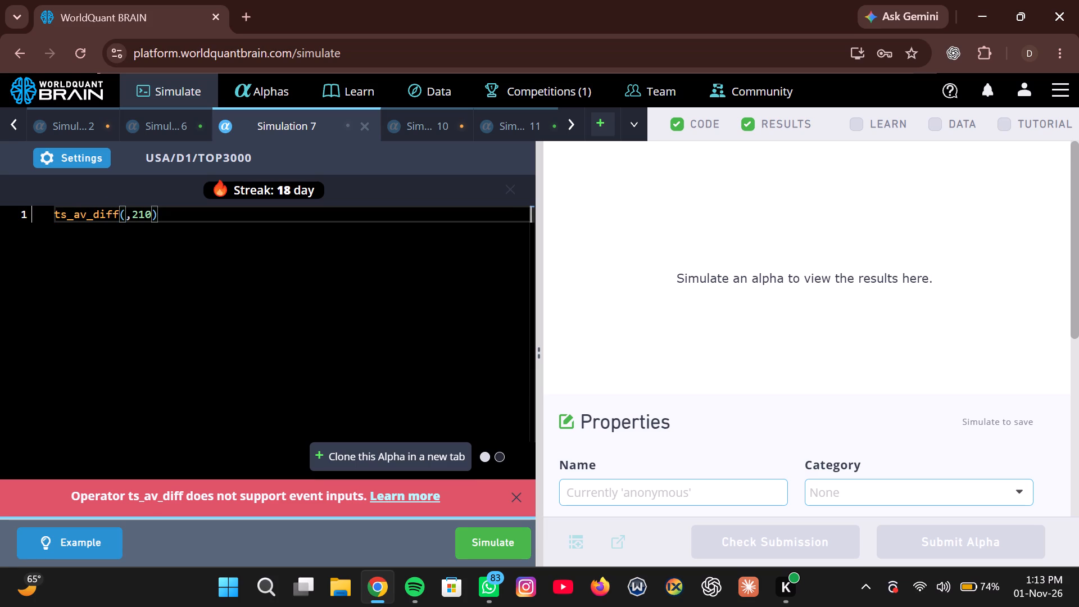
key("ctrl+v")
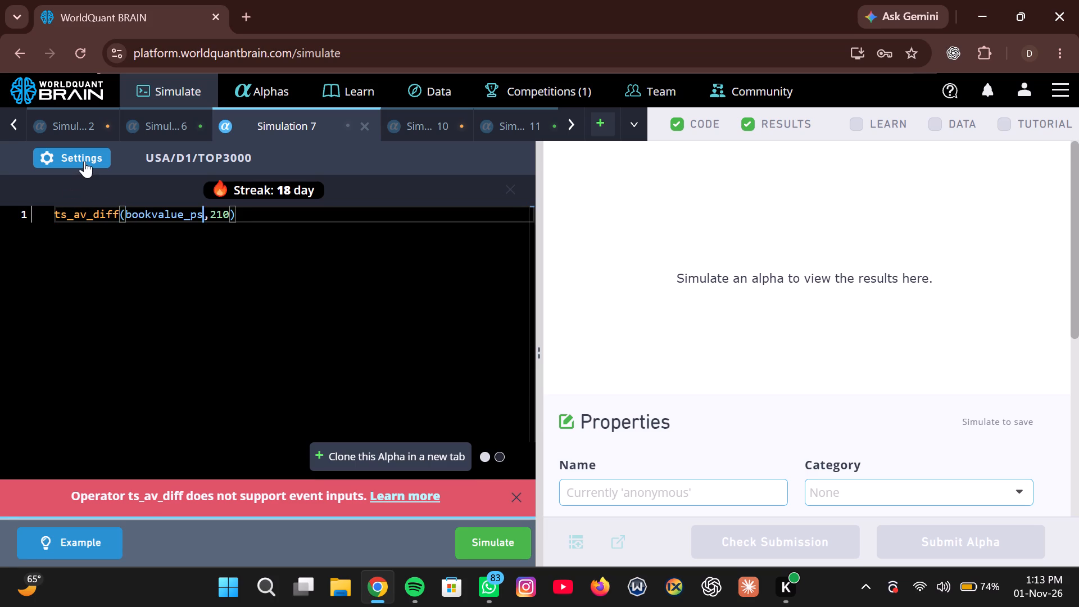
Set the Simulation 7 decay to 5, apply the settings, and simulate the alpha.
left_click(84, 161)
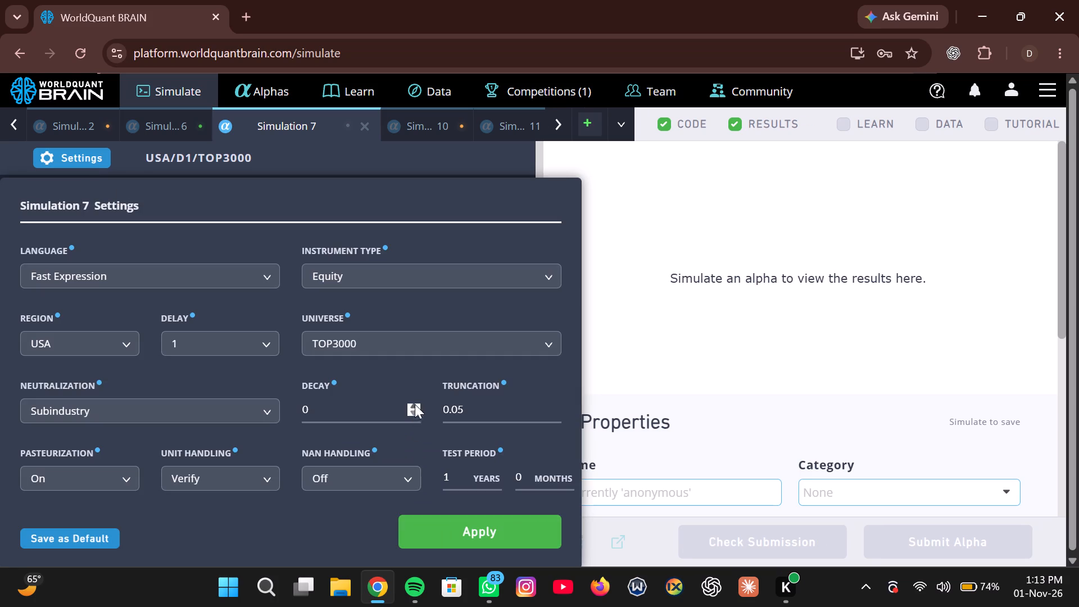
triple_click(416, 407)
double_click(416, 407)
left_click(461, 545)
left_click(502, 545)
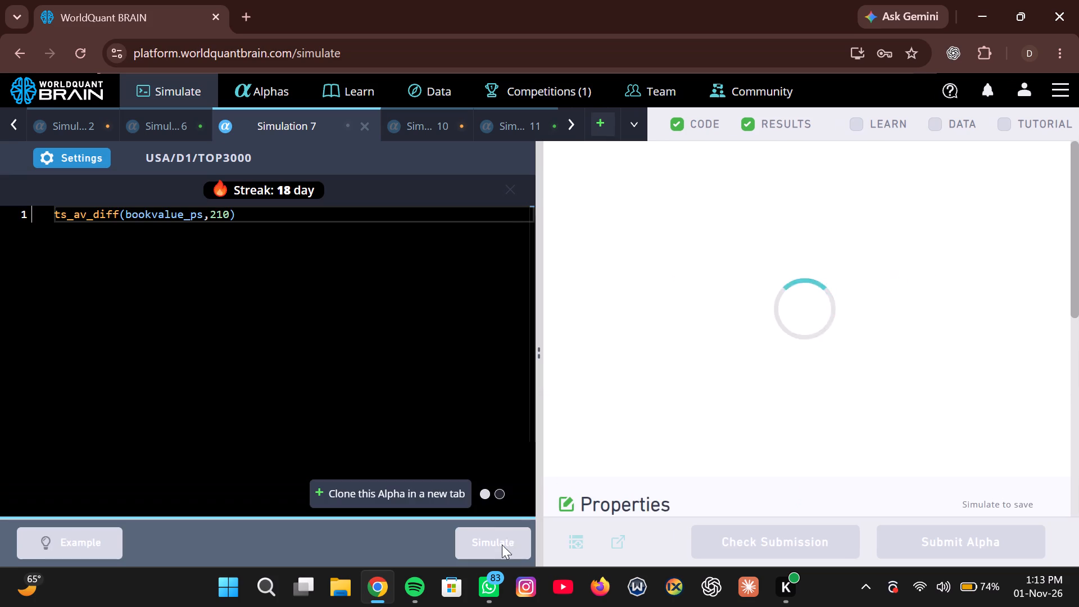
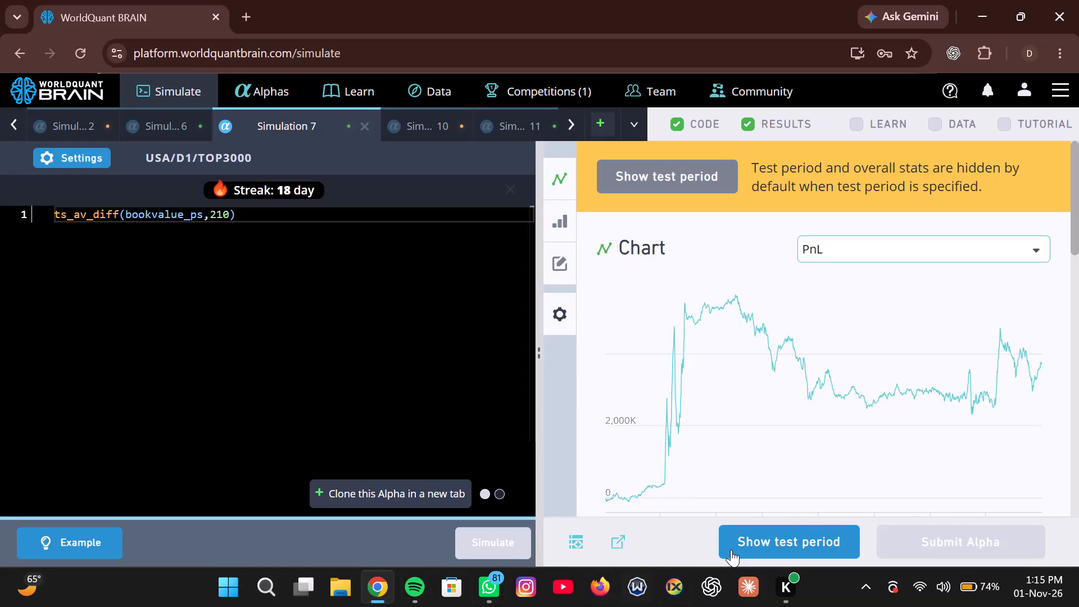
Show the Simulation 7 test period and examine the IS Summary table and the failed IS tests.
left_click(743, 550)
scroll(720, 424, "down", 1)
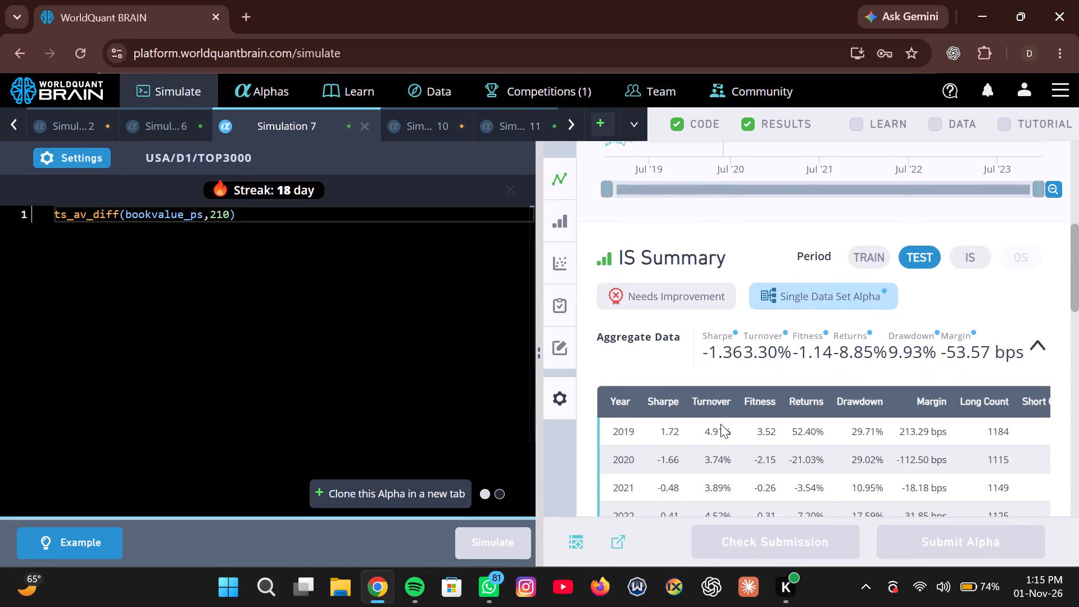
scroll(720, 424, "down", 1)
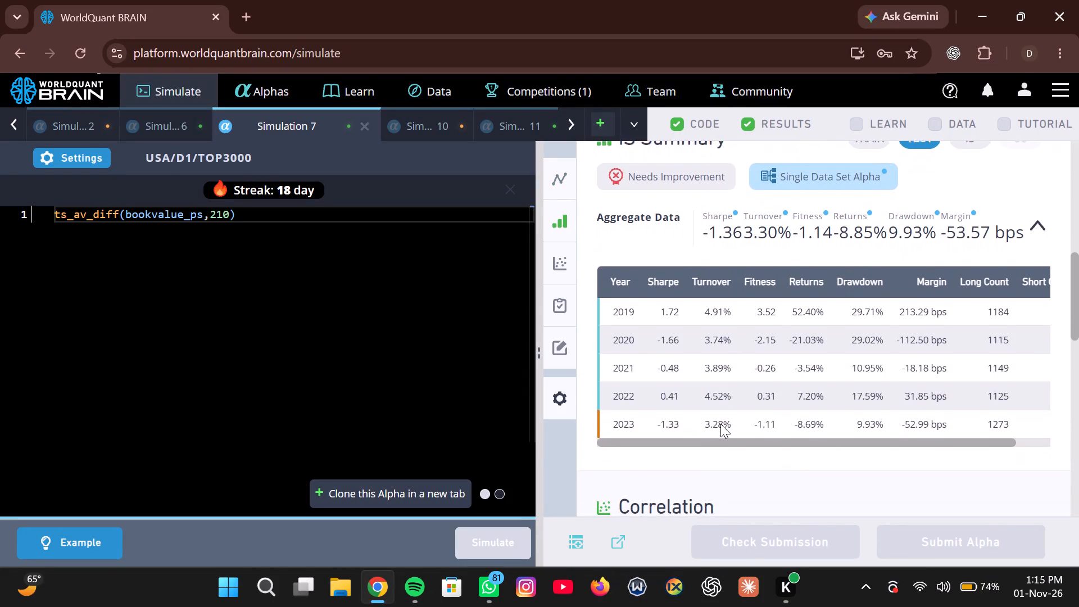
scroll(720, 424, "down", 1)
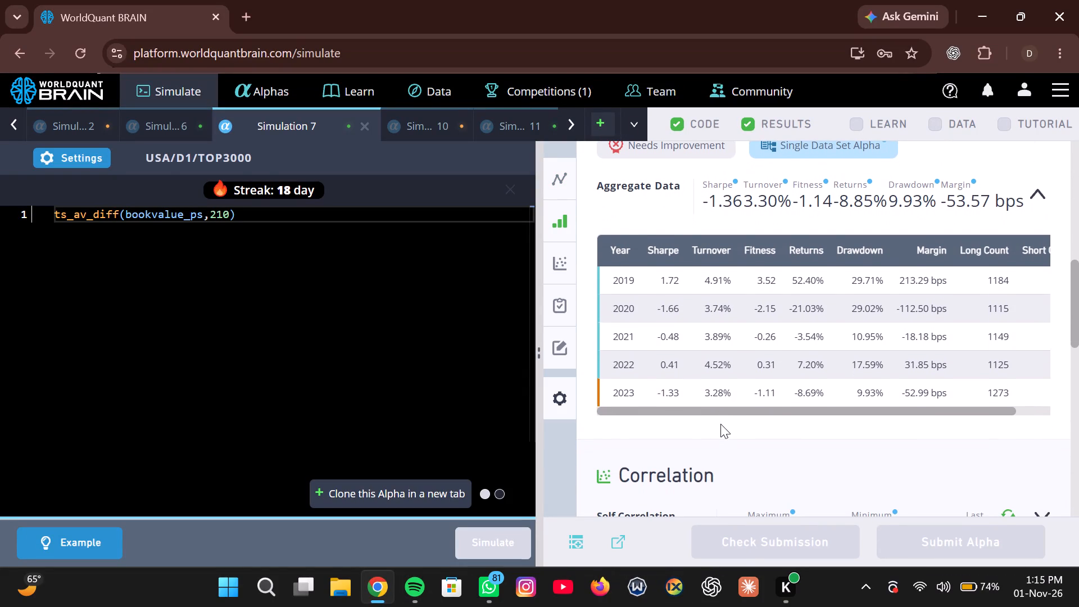
scroll(720, 424, "right", 1)
scroll(720, 424, "down", 2)
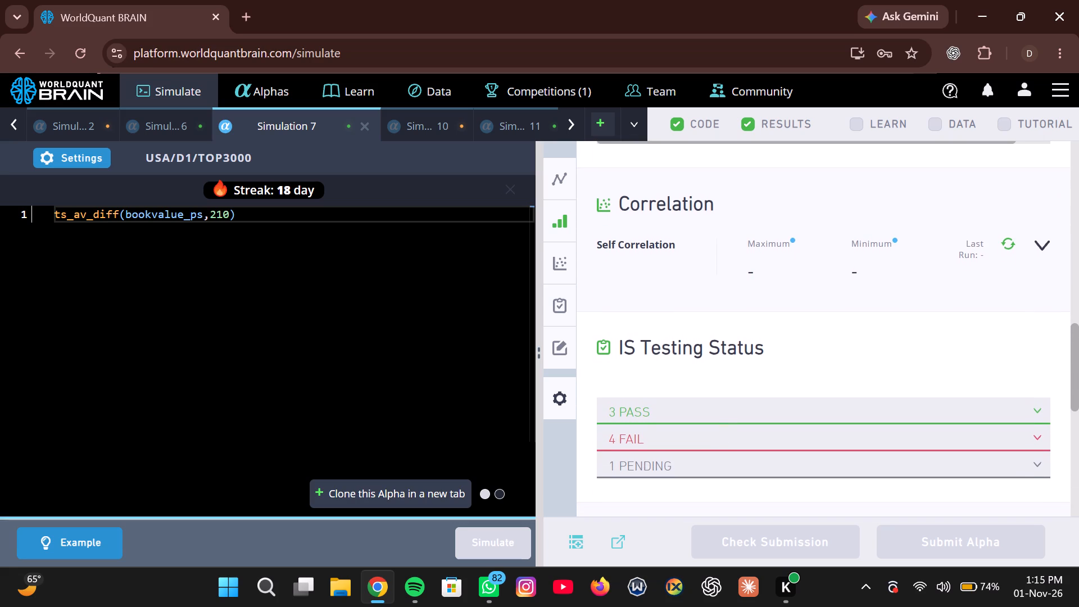
left_click(750, 433)
scroll(750, 433, "down", 1)
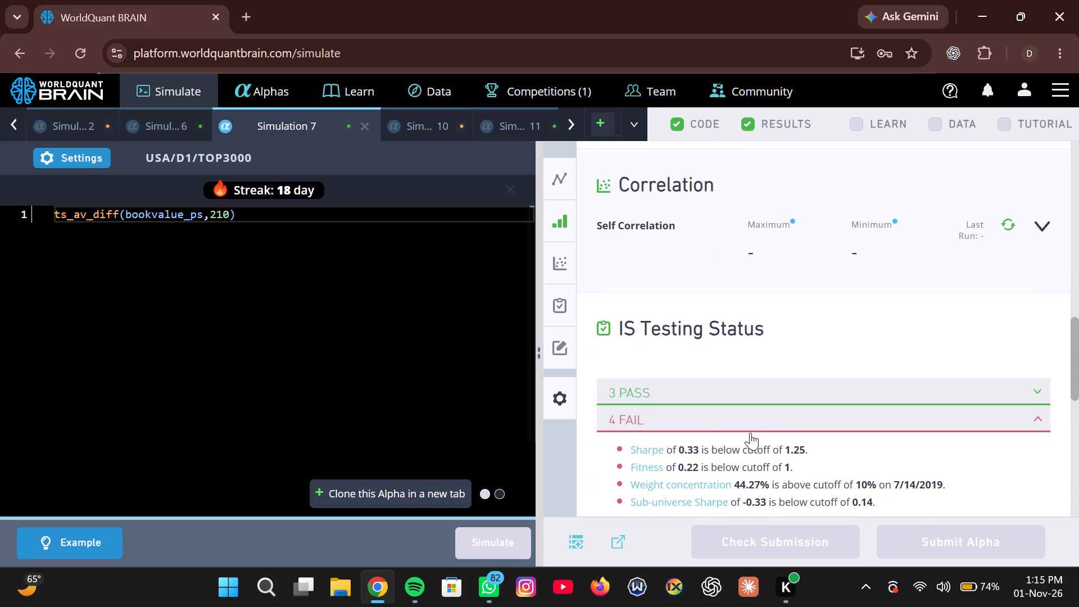
scroll(750, 433, "down", 1)
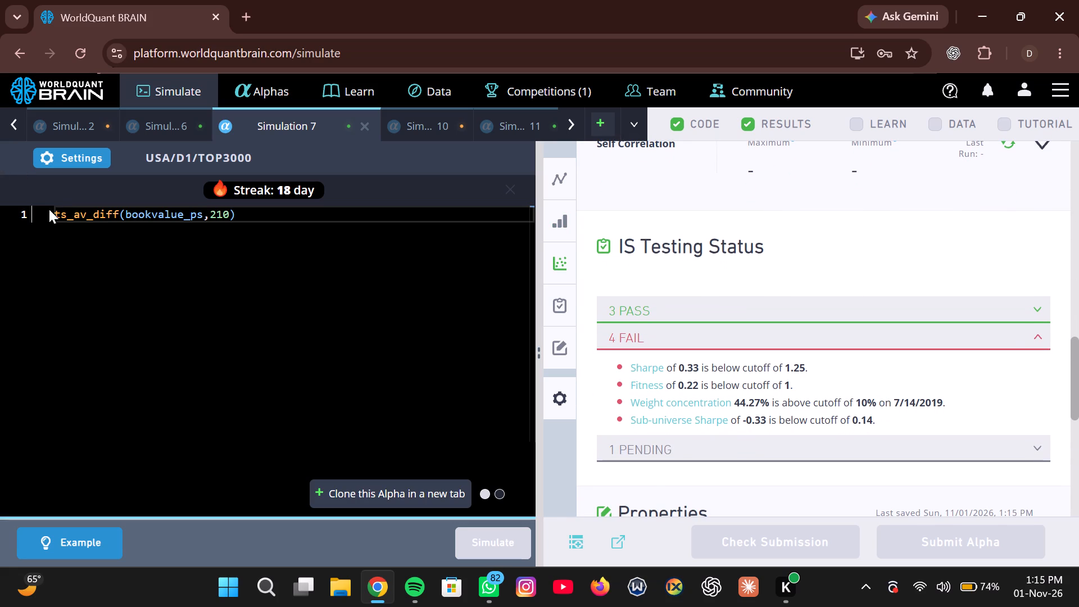
Negate the Simulation 7 expression by adding a minus sign before ts_av_diff.
left_click(50, 214)
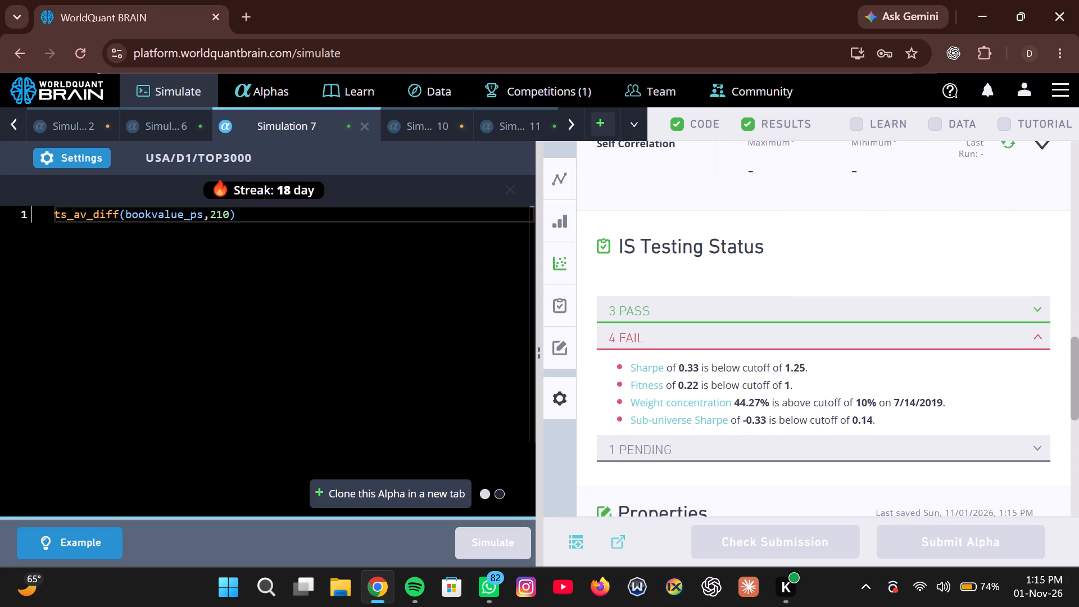
left_click(325, 219)
key("Left")
key("Left")
key("Left")
key("Left")
key("Left")
key("Left")
key("Left")
key("Left")
key("Left")
key("Left")
key("Left")
key("Left")
key("Left")
key("Left")
key("Left")
key("Left")
key("Left")
key("Left")
key("Left")
key("Left")
key("minus")
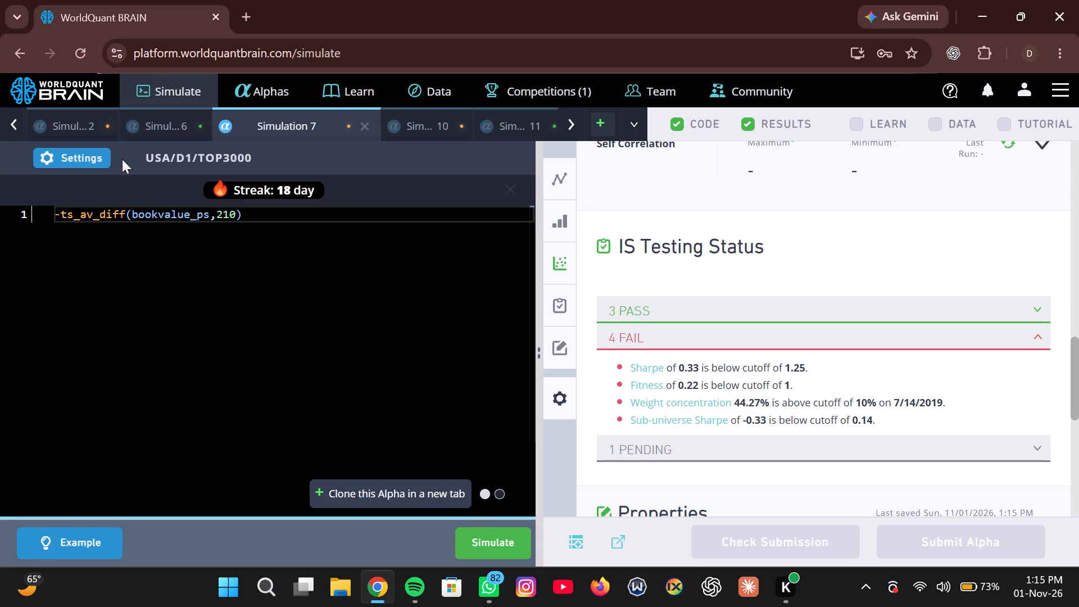
Set the Simulation 7 decay to 1, apply the settings, and simulate the negated alpha.
left_click(89, 156)
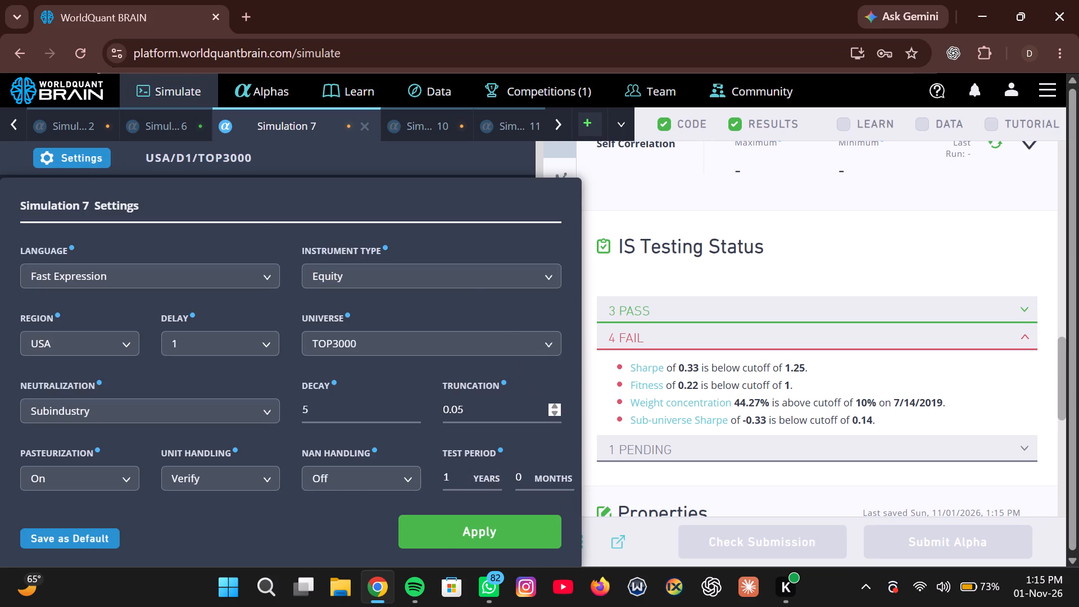
triple_click(415, 414)
double_click(415, 414)
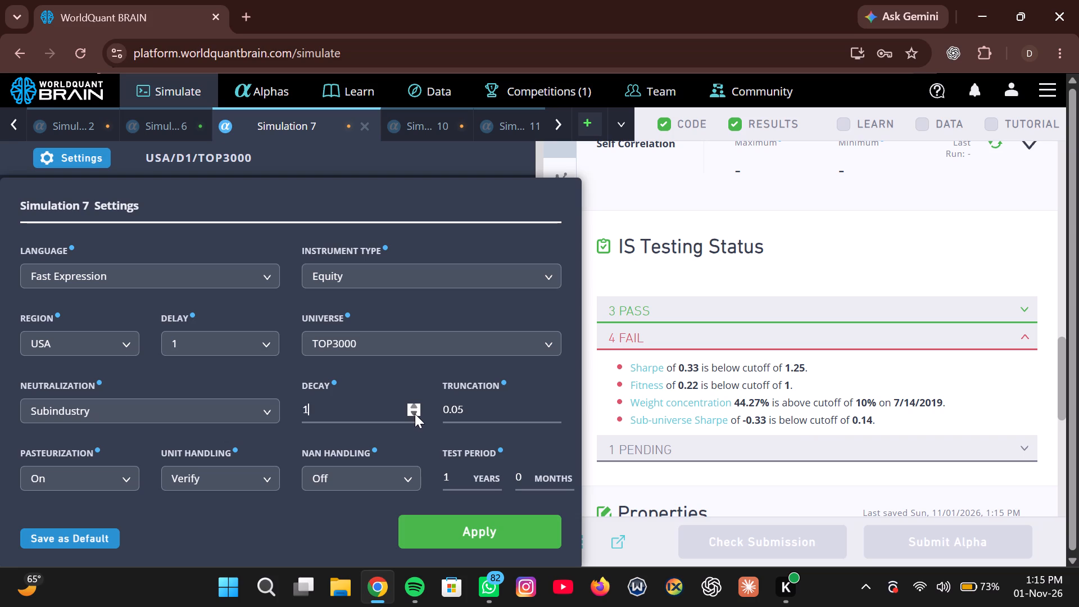
left_click(443, 532)
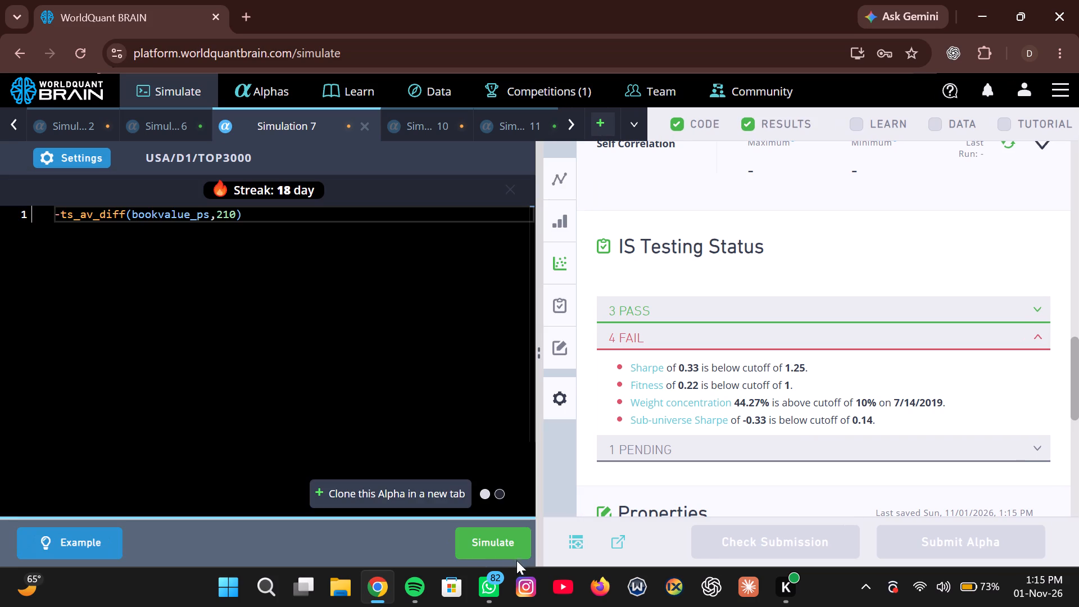
left_click(511, 547)
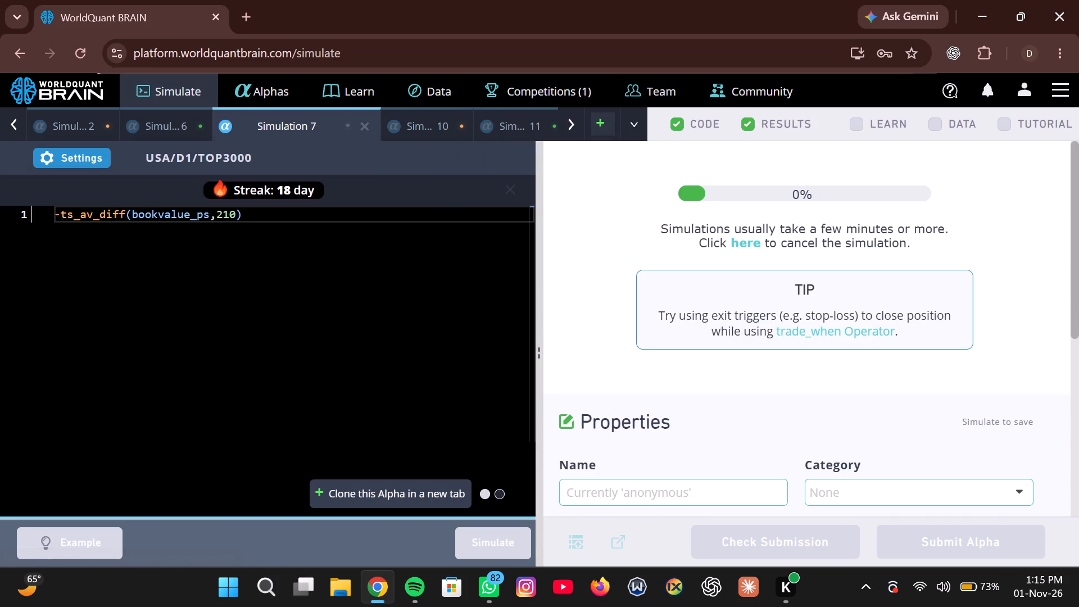
Clear the group_rank code in Simulation 11 and close that simulation.
left_click(498, 130)
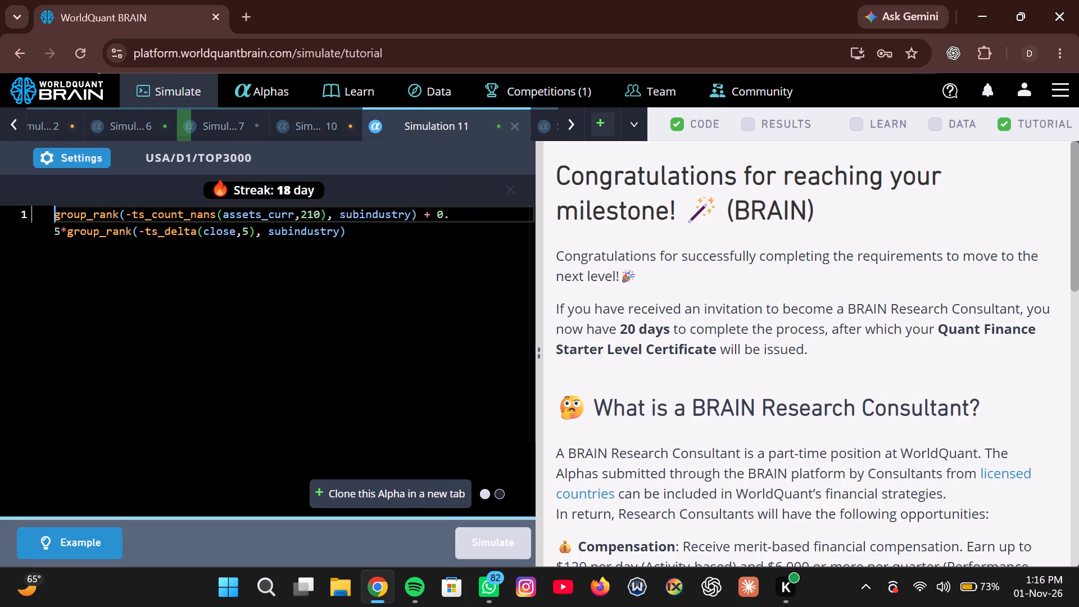
left_click(437, 234)
key("ctrl+a")
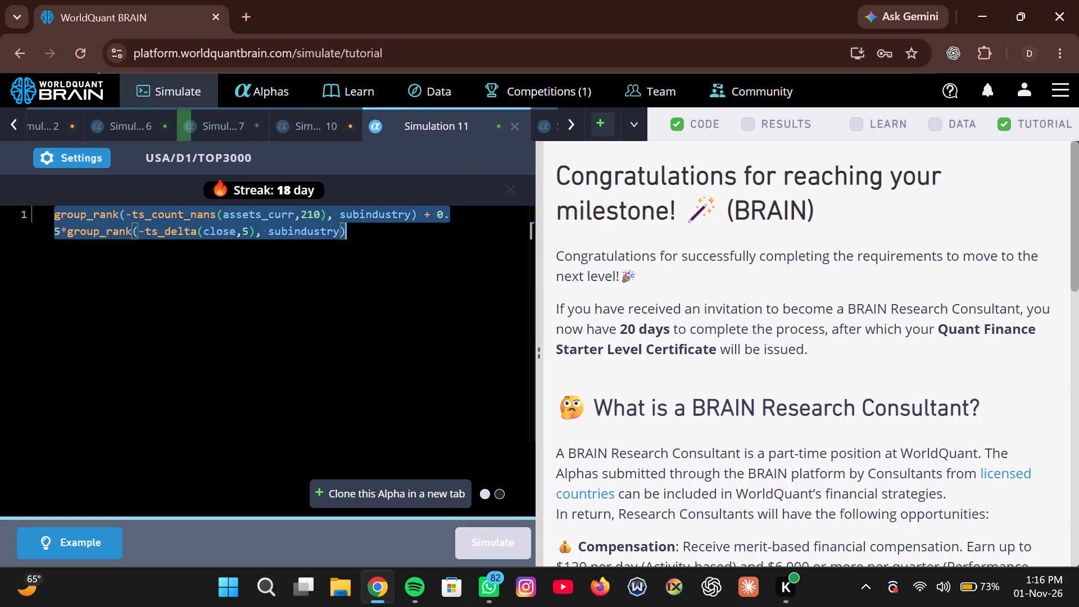
key("BackSpace")
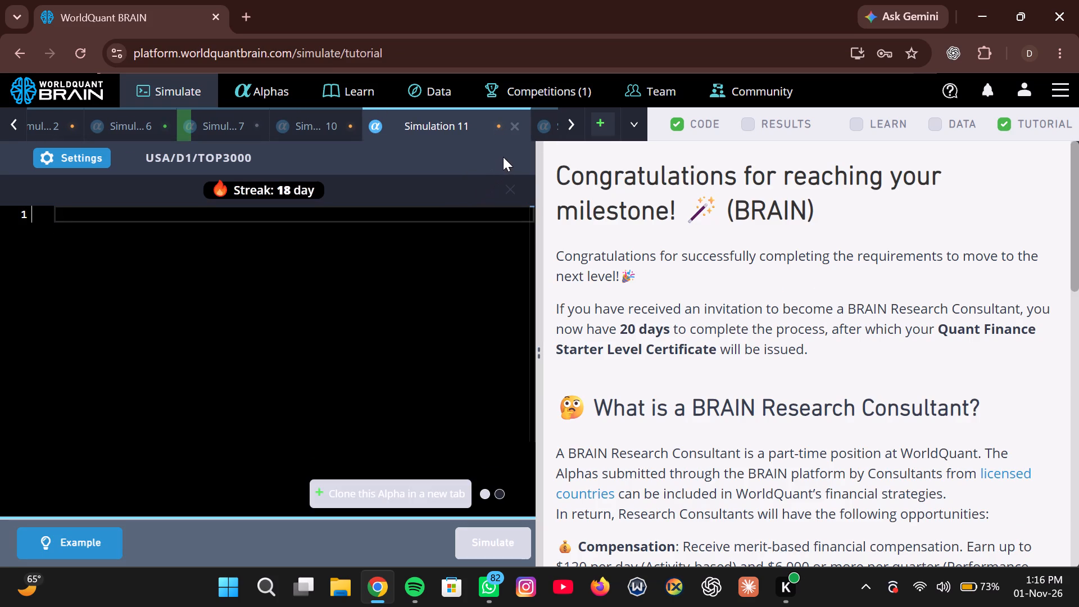
left_click(515, 129)
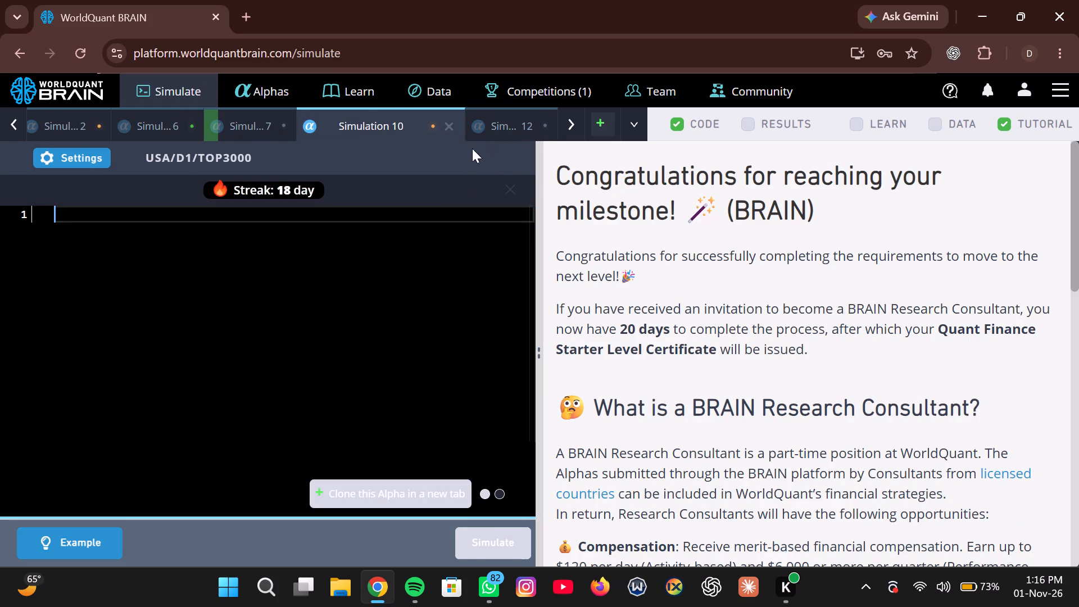
Close the empty Simulation 10 and Simulation 12.
left_click(456, 123)
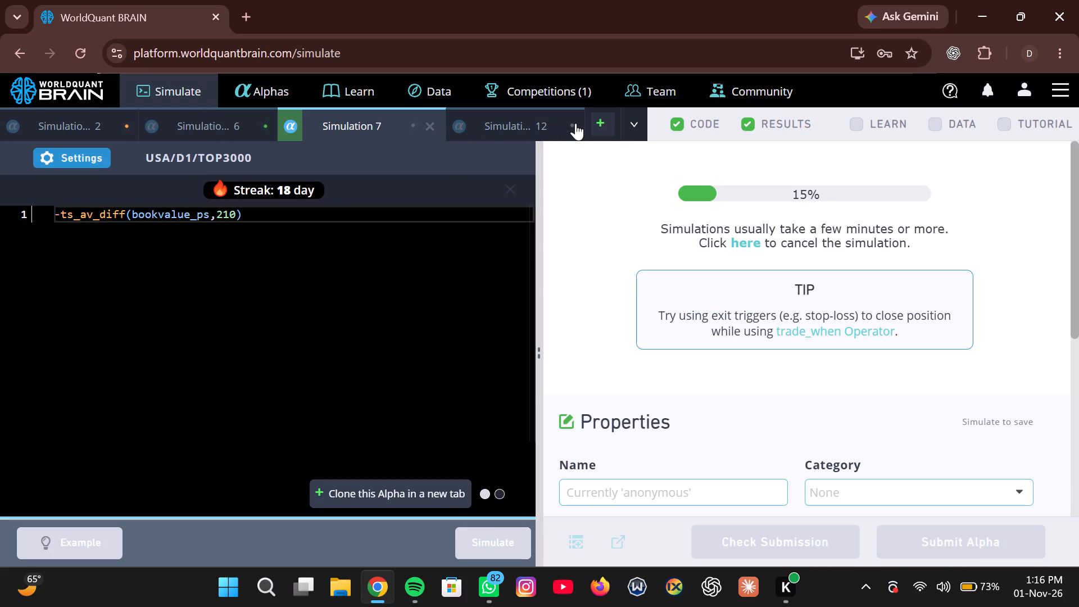
left_click(575, 123)
left_click(569, 122)
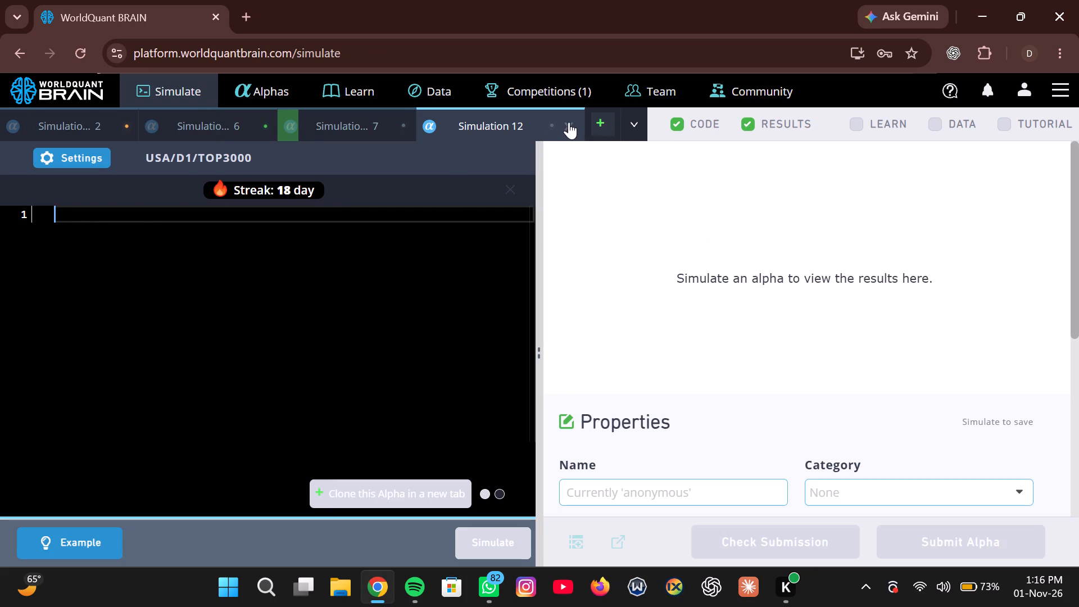
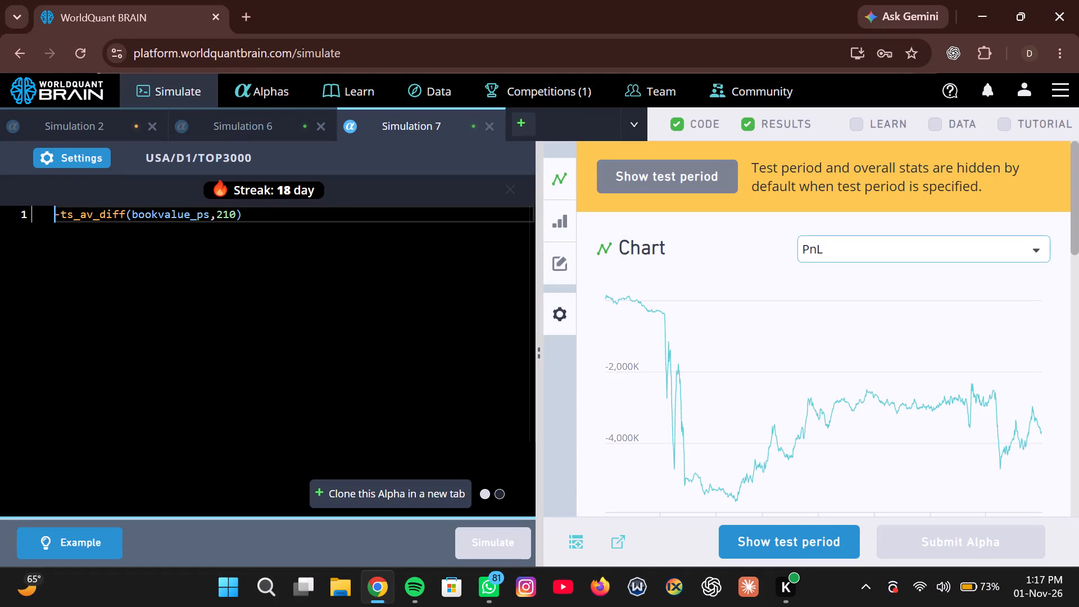
Show the test period results for the negated alpha, and examine the yearly IS Summary and the failed tests under IS Testing Status.
left_click(747, 549)
scroll(846, 437, "down", 3)
scroll(846, 437, "right", 1)
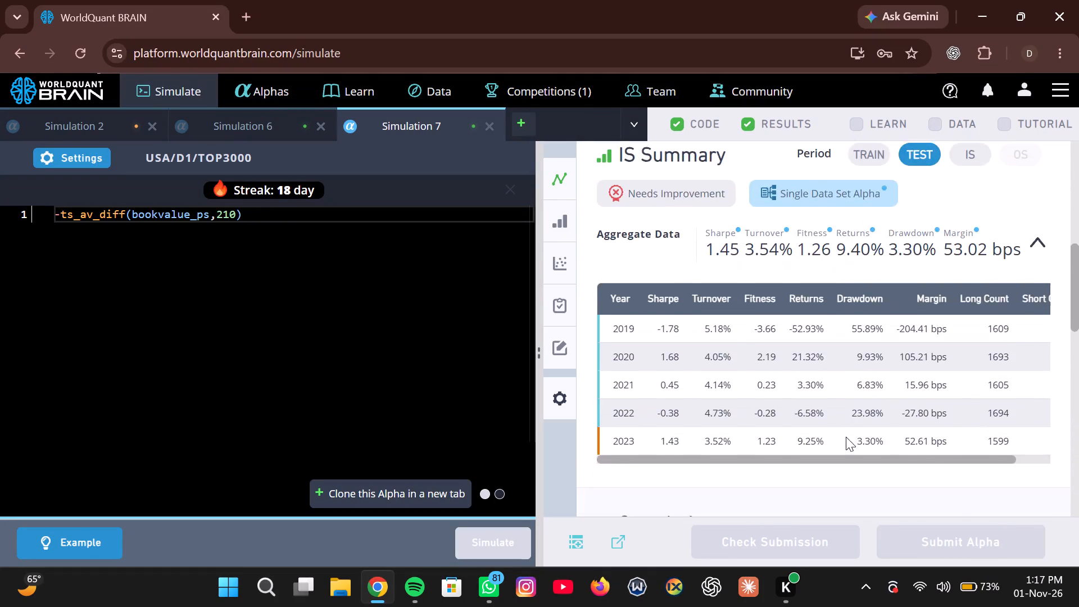
scroll(846, 437, "right", 2)
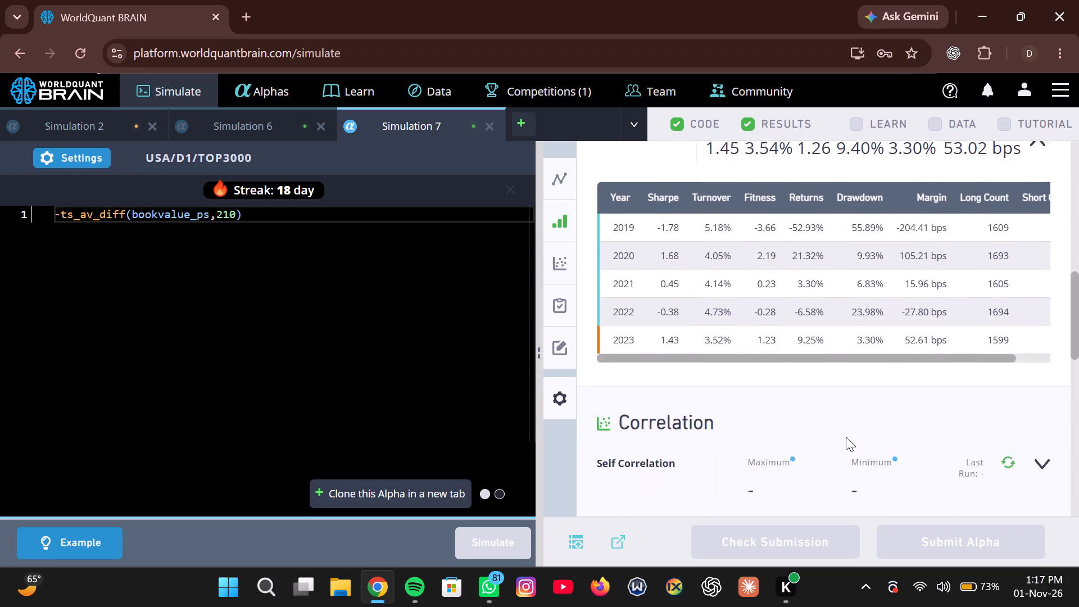
scroll(846, 437, "down", 1)
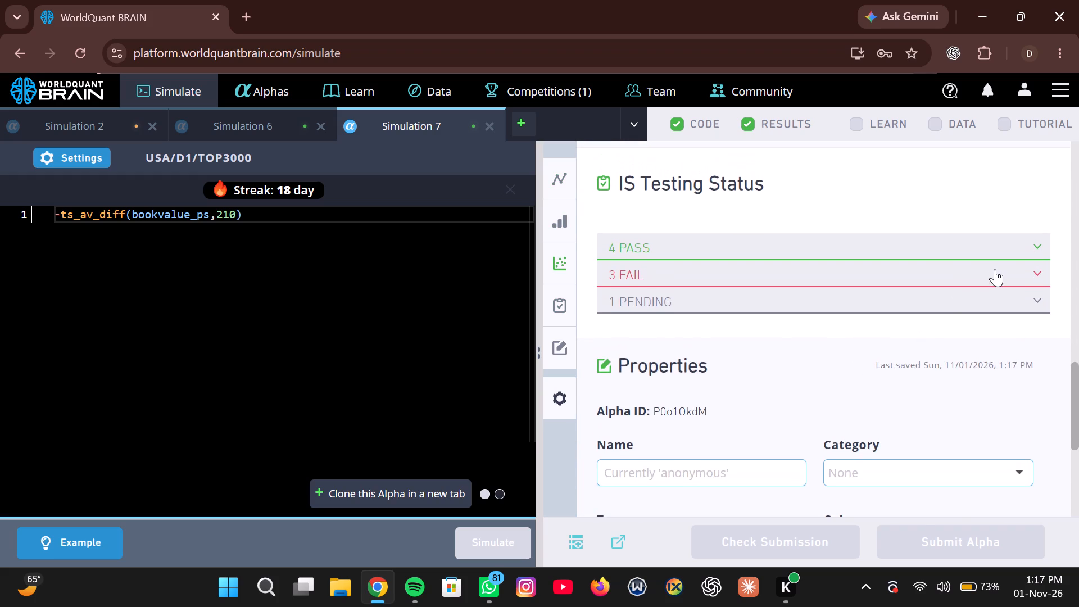
left_click(995, 269)
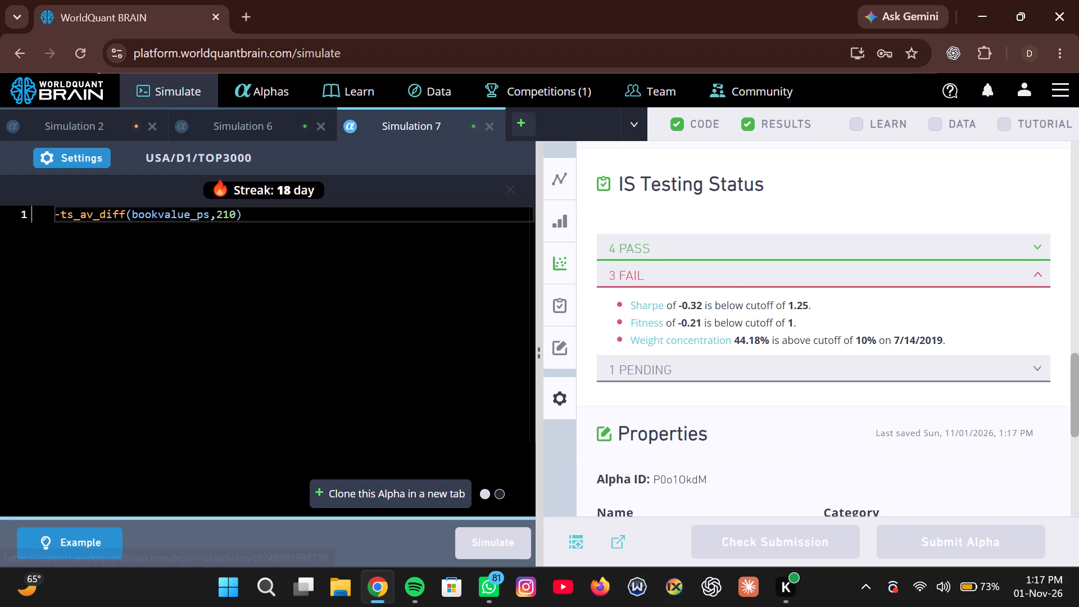
Start editing the Simulation 7 expression at the beginning of ts_av_diff, just after the minus sign.
left_click(62, 215)
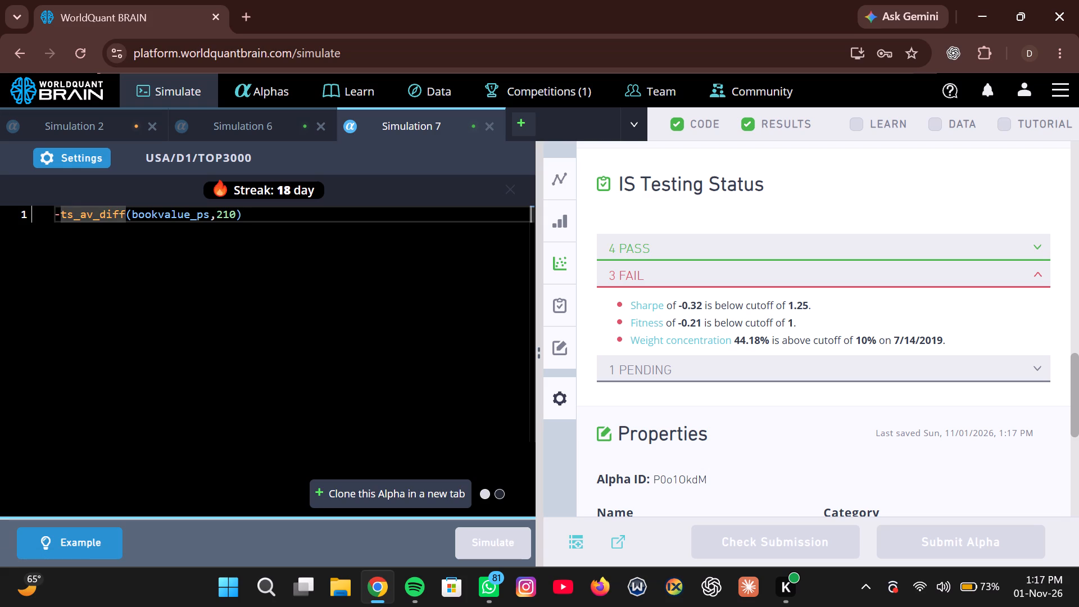
Remove the leading minus sign from the Simulation 7 expression and append a plus operator after ts_av_diff(bookvalue_ps,210).
key("BackSpace")
key("Right")
key("Right")
key("Right")
key("Right")
key("Right")
key("Right")
key("Right")
key("Right")
key("Right")
key("Right")
key("Right")
key("Right")
key("Right")
key("Right")
key("Right")
key("Right")
key("Right")
key("Right")
key("Right")
key("Right")
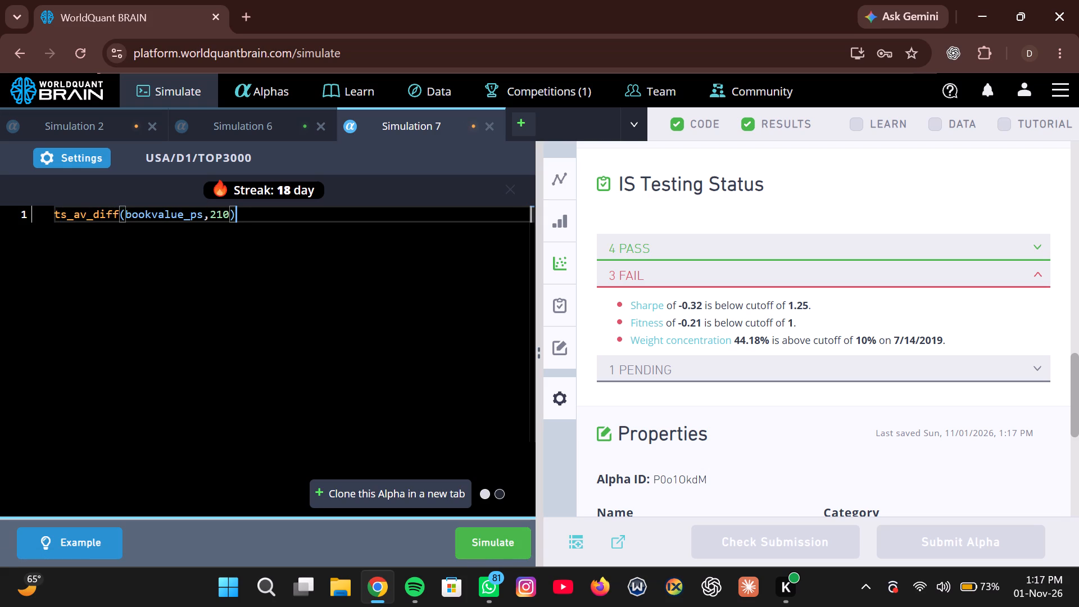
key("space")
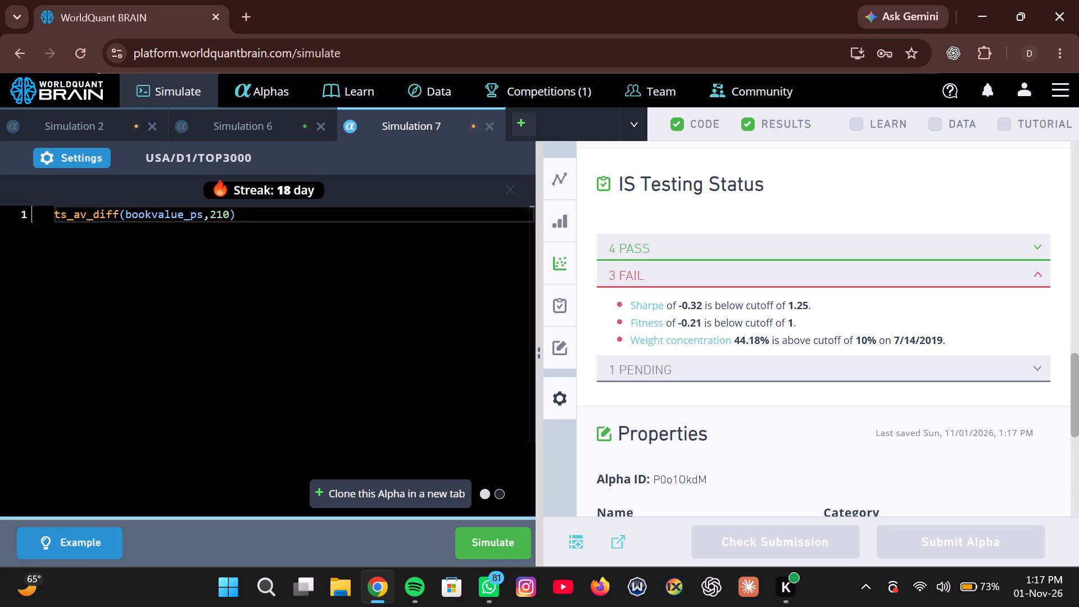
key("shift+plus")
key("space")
Look up the submitted alphas list, and return to the simulation workspace.
left_click(271, 80)
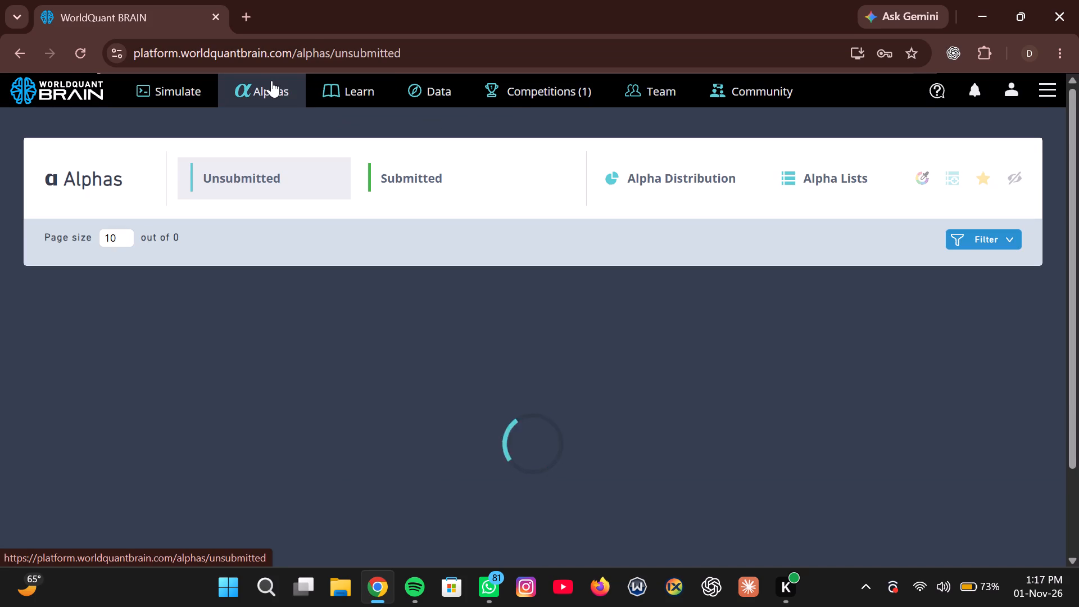
left_click(404, 179)
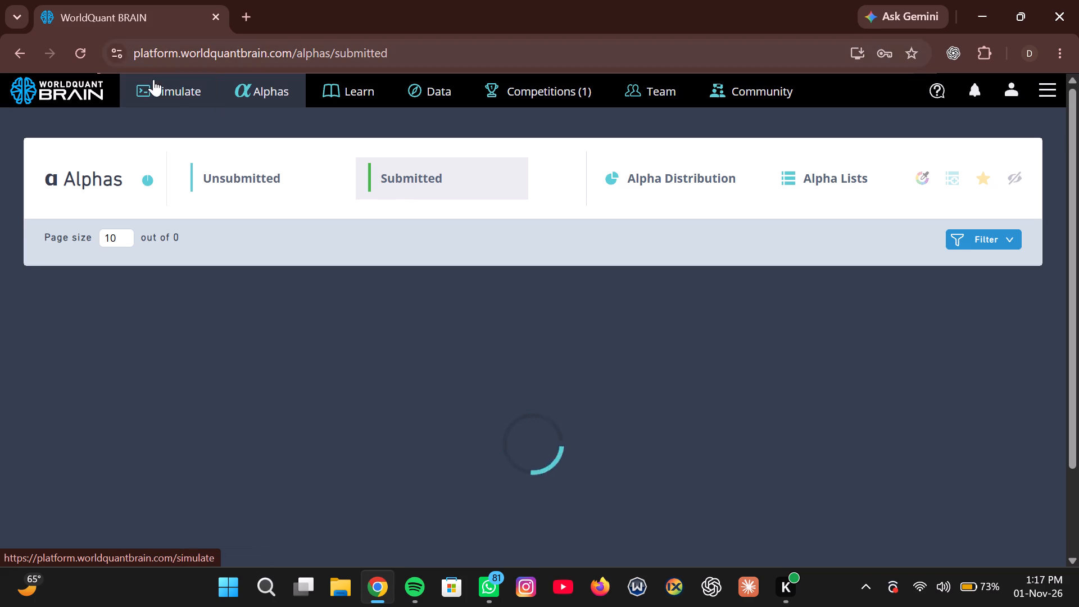
left_click(170, 98)
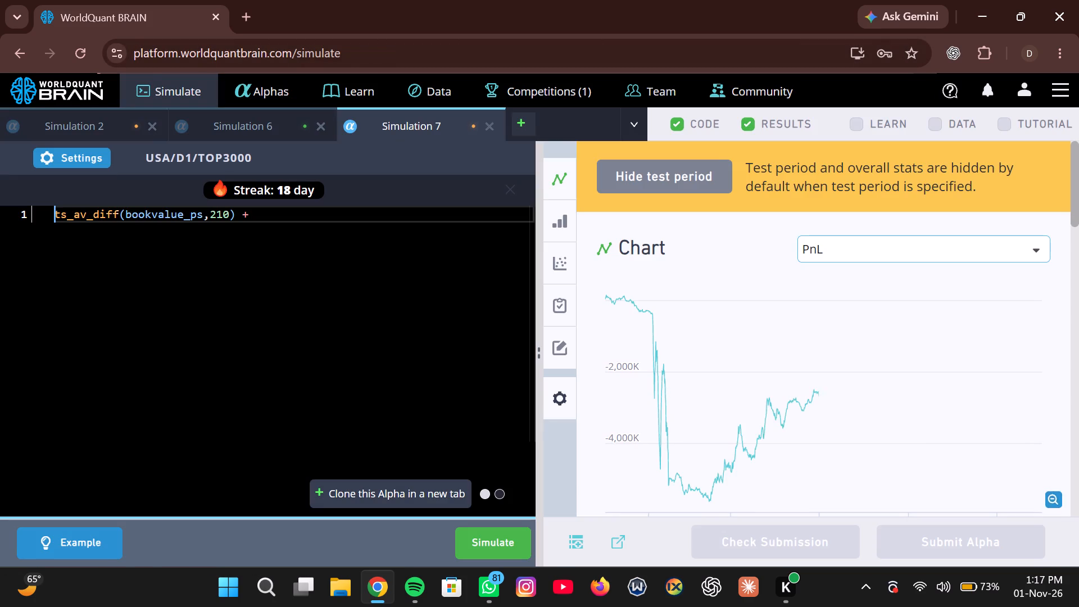
Resume editing the Simulation 7 expression at its end, just after the plus operator.
left_click(359, 220)
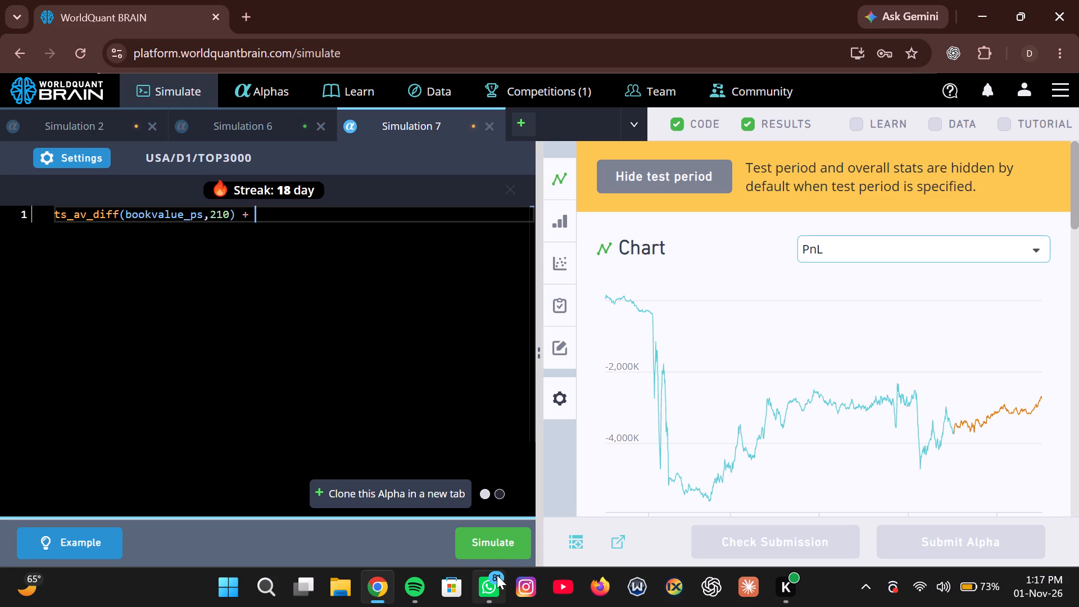
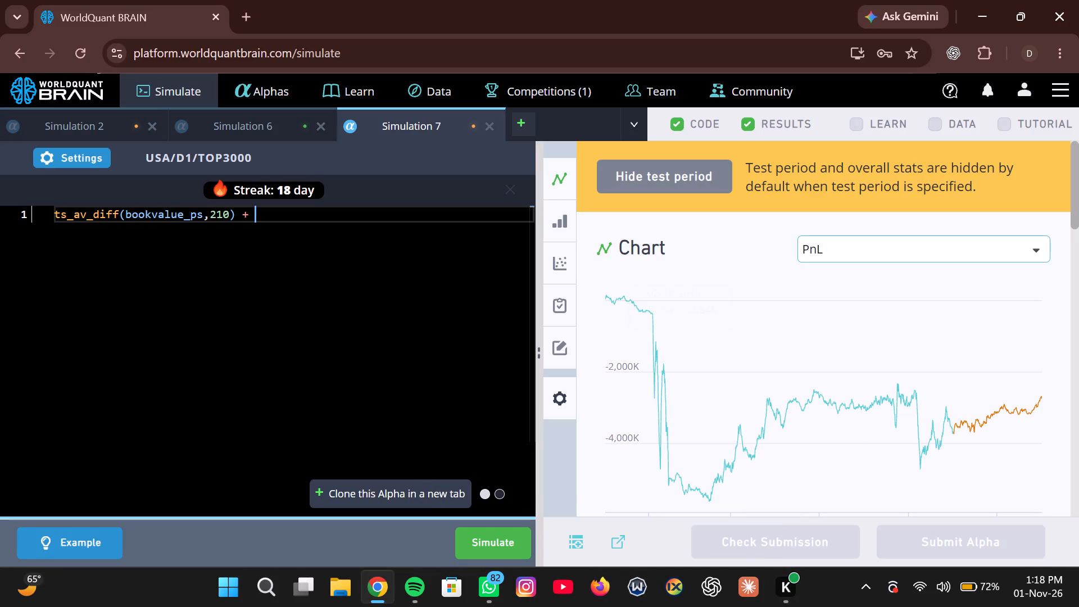
Append the copied multi-line alpha code ending in group_neutralize(s2, industry) after ts_av_diff(bookvalue_ps,210) + in Simulation 7, and simulate it.
key("ctrl+v")
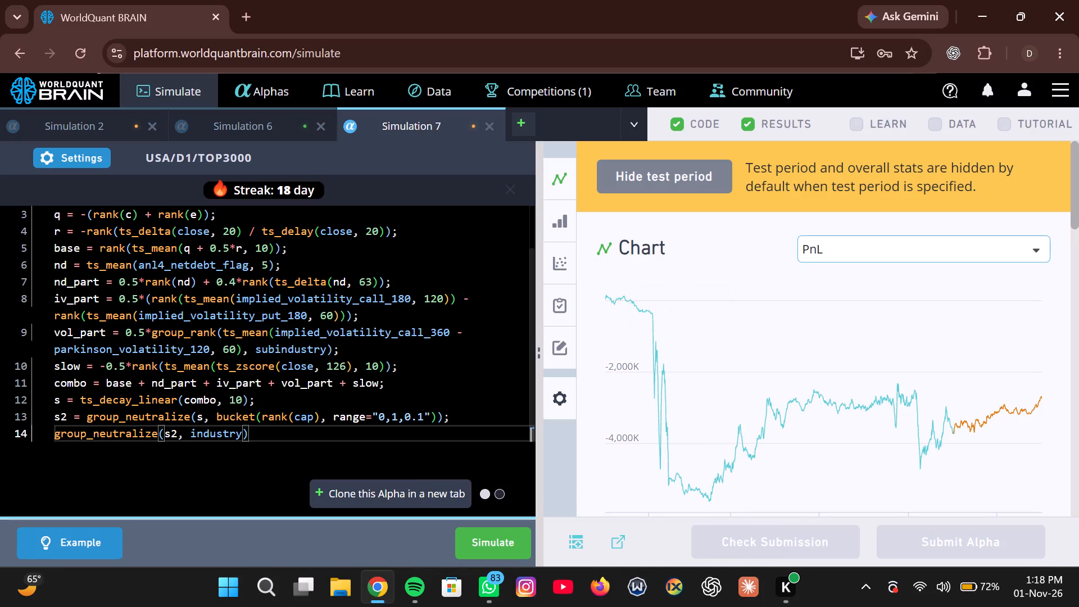
left_click(488, 539)
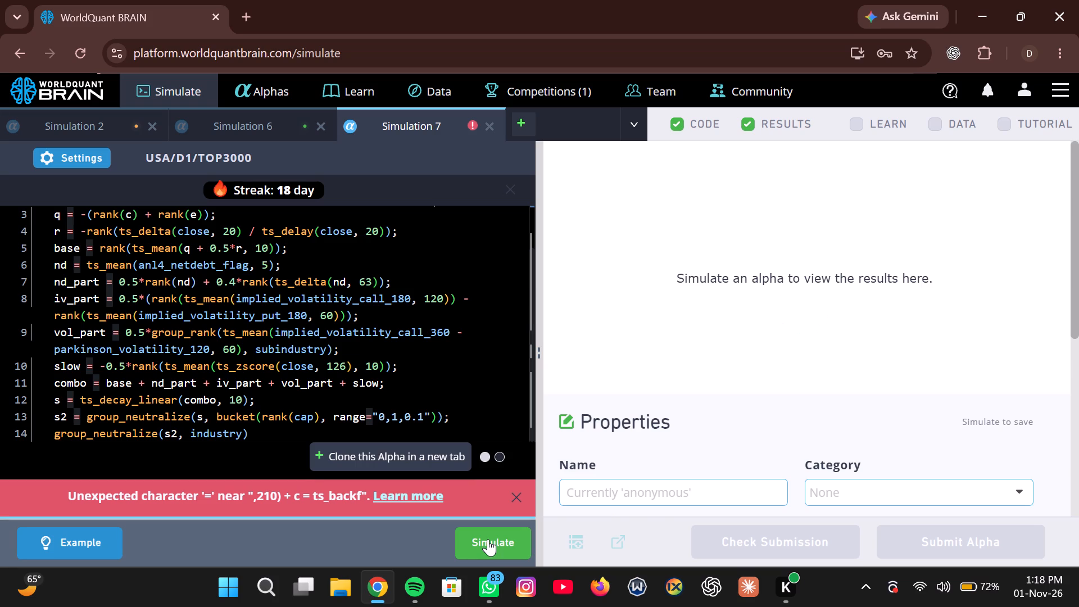
Examine the simulation error and review the combined Simulation 7 code from the first line through the final group_neutralize line.
left_click(275, 506)
left_click(307, 428)
scroll(307, 428, "down", 2)
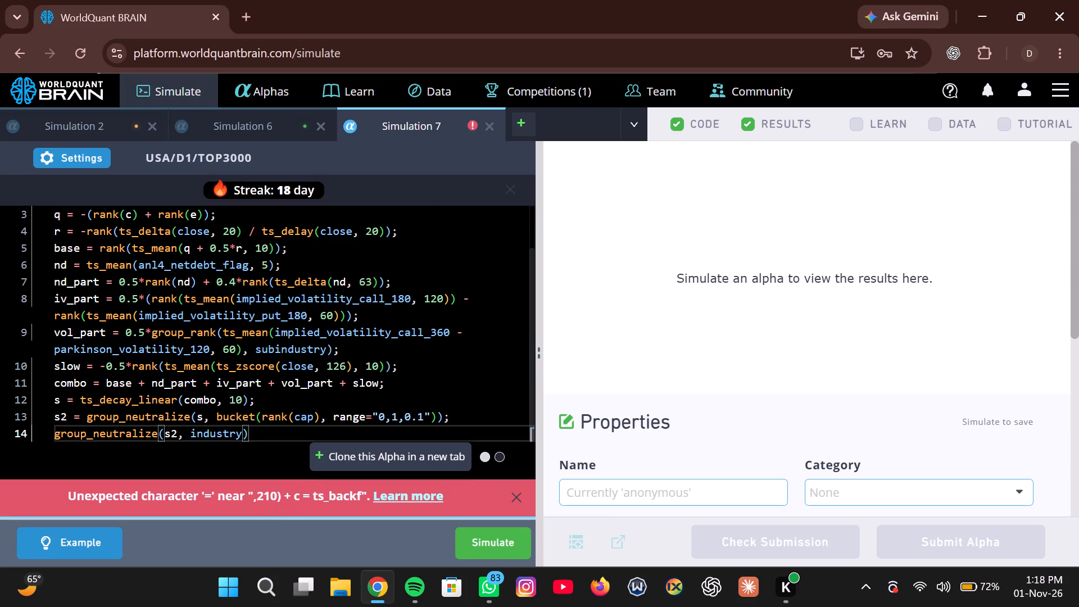
scroll(336, 286, "down", 4)
scroll(336, 286, "up", 7)
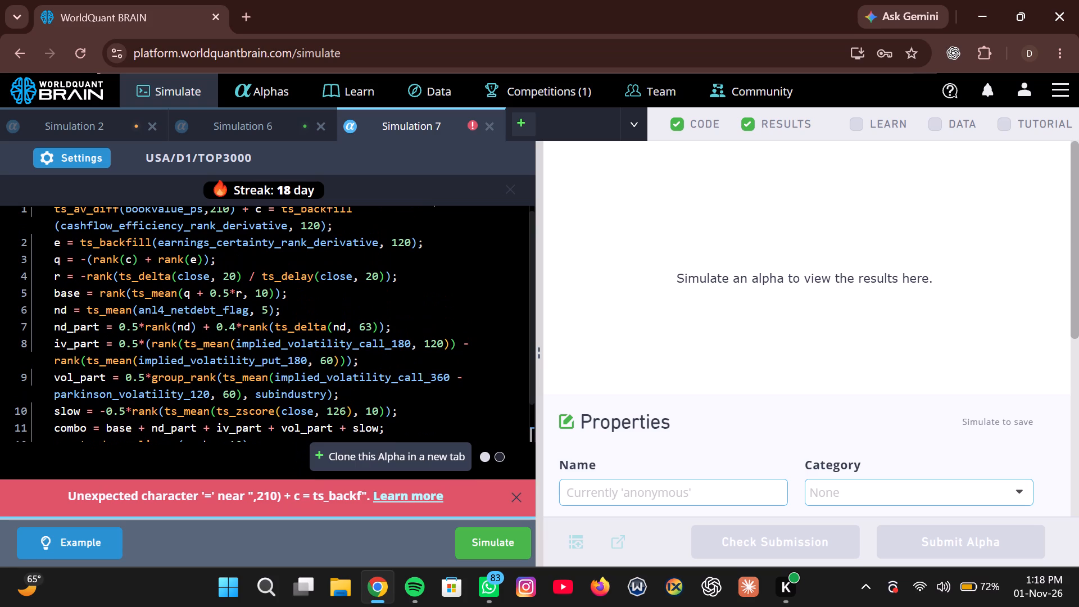
scroll(336, 286, "up", 1)
scroll(343, 230, "down", 3)
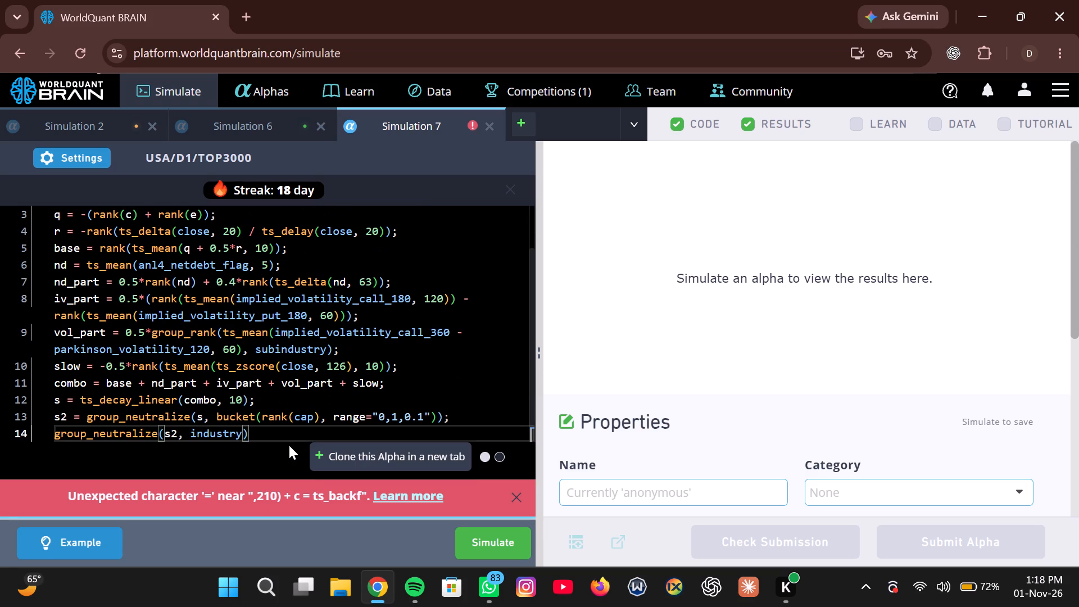
Clear the entire multi-line alpha expression from the Simulation 7 code editor.
key("ctrl+a")
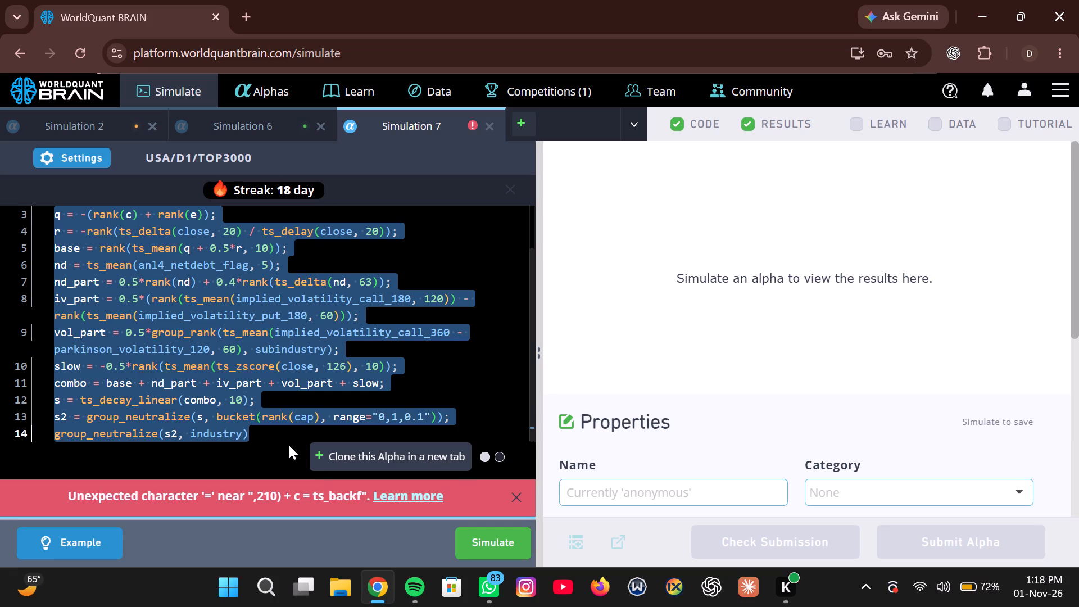
key("BackSpace")
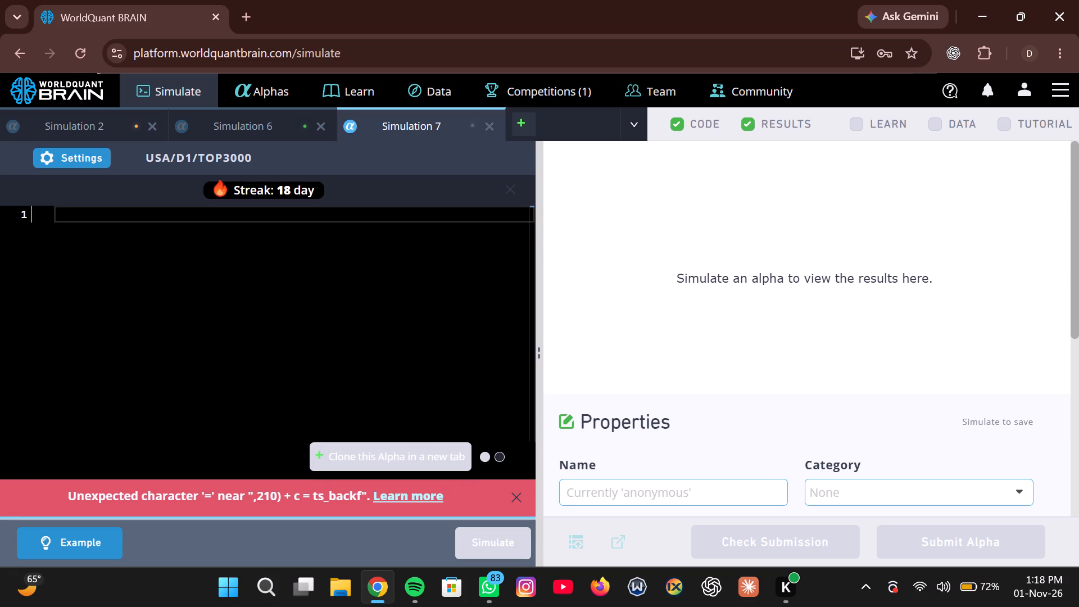
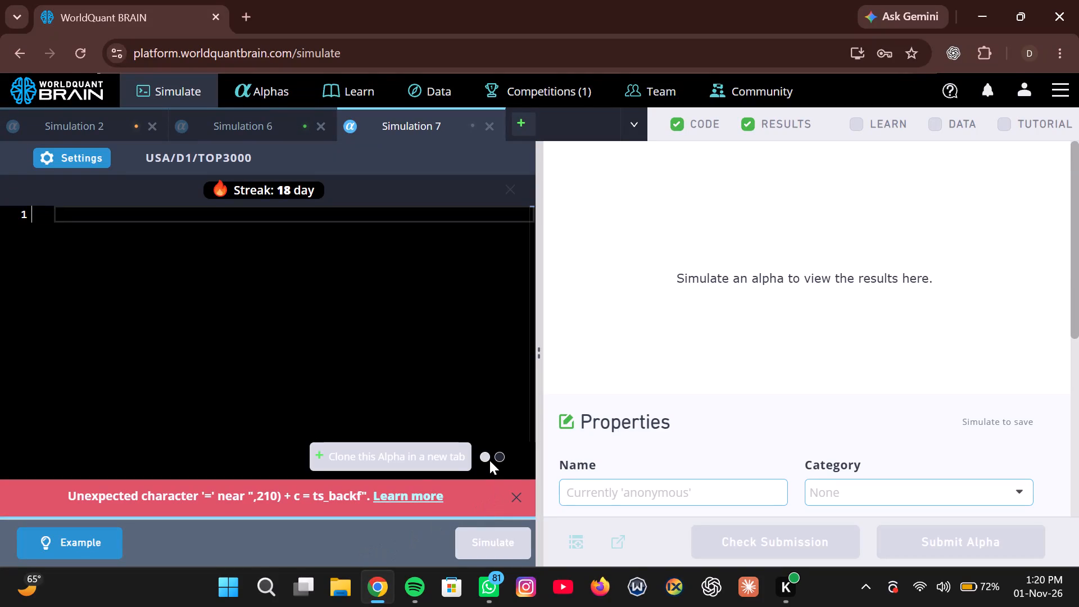
Dismiss the syntax error message in Simulation 7.
left_click(514, 495)
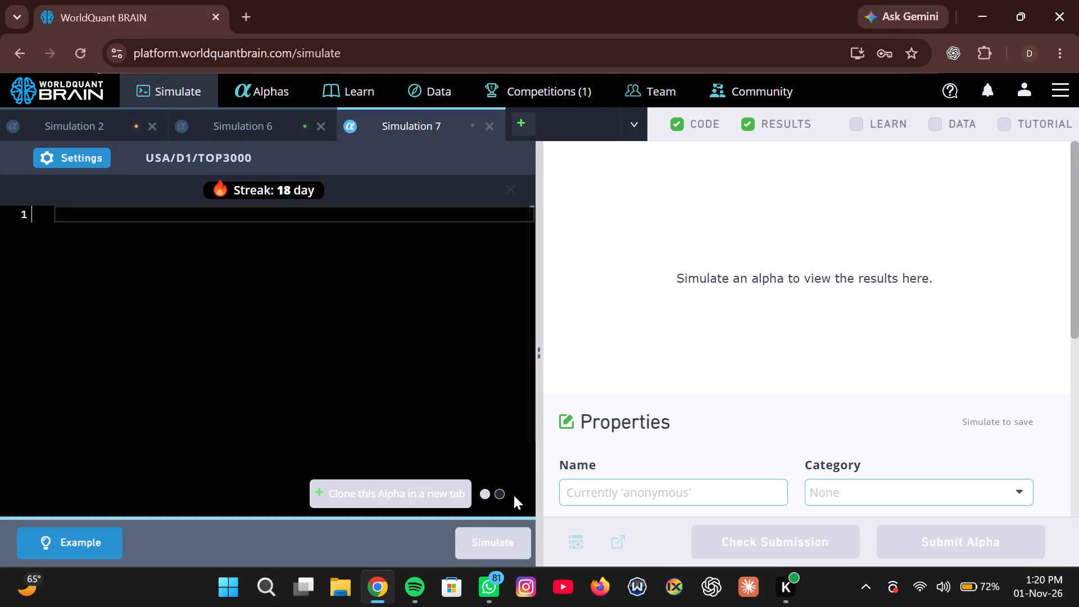
Switch to Simulation 6 and apply a decay of 5 in its settings.
left_click(287, 135)
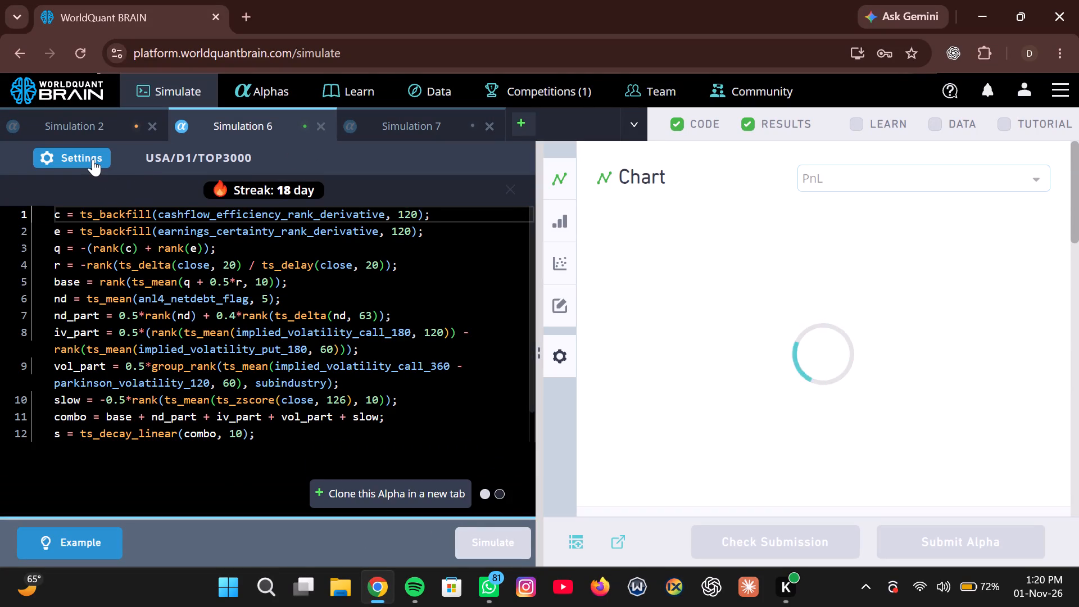
left_click(93, 159)
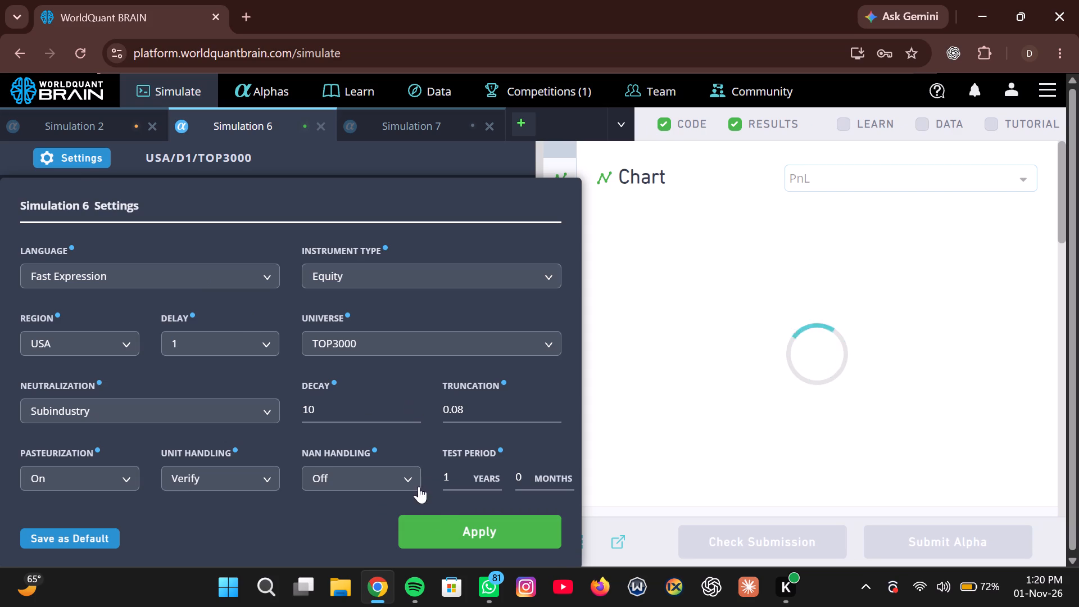
left_click(443, 533)
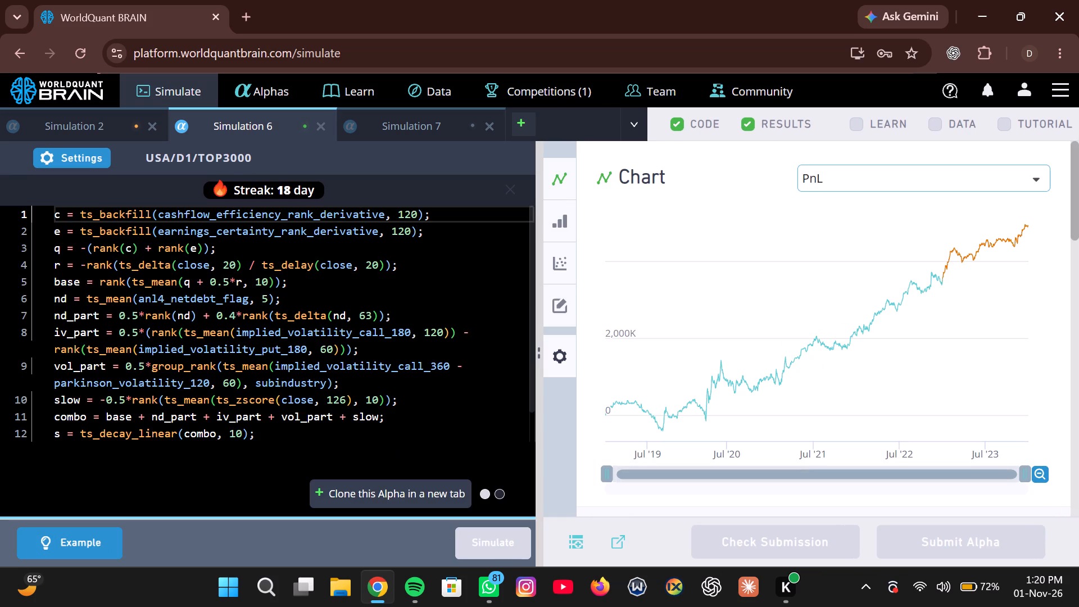
left_click(83, 152)
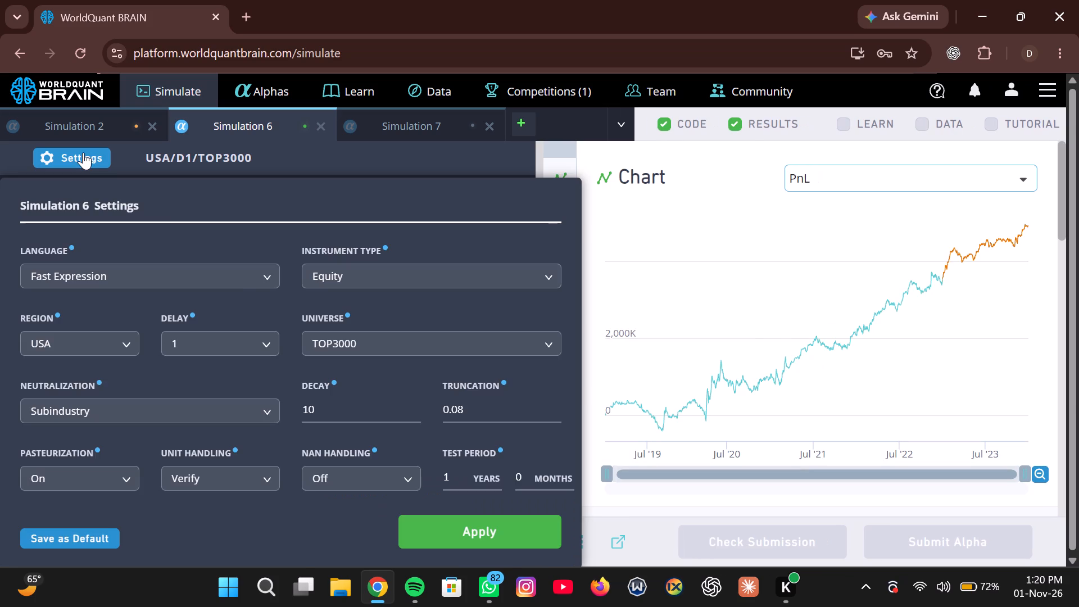
triple_click(408, 411)
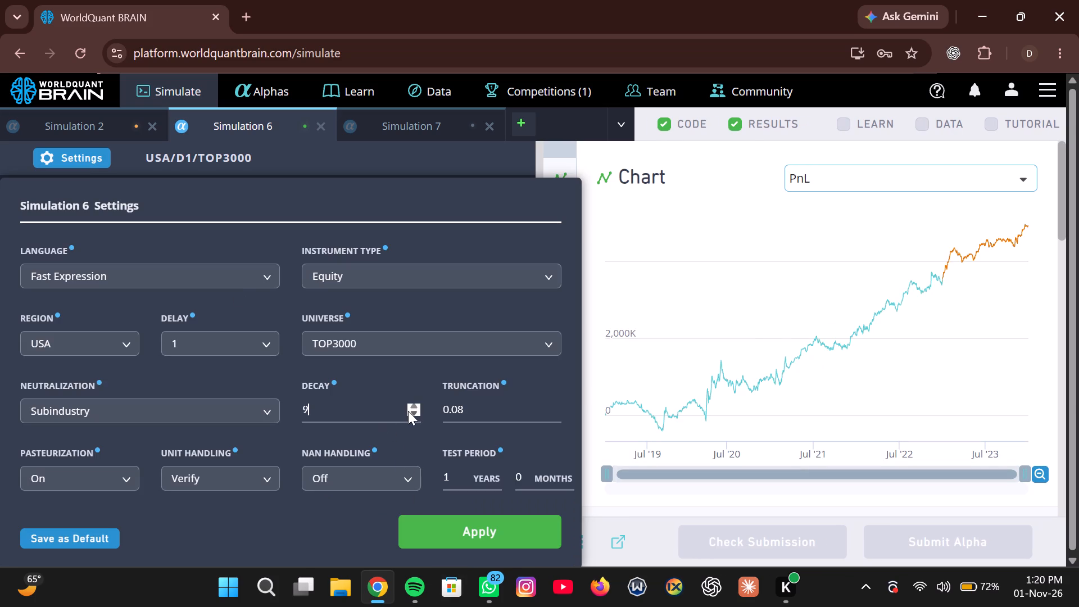
left_click(408, 411)
left_click(408, 411)
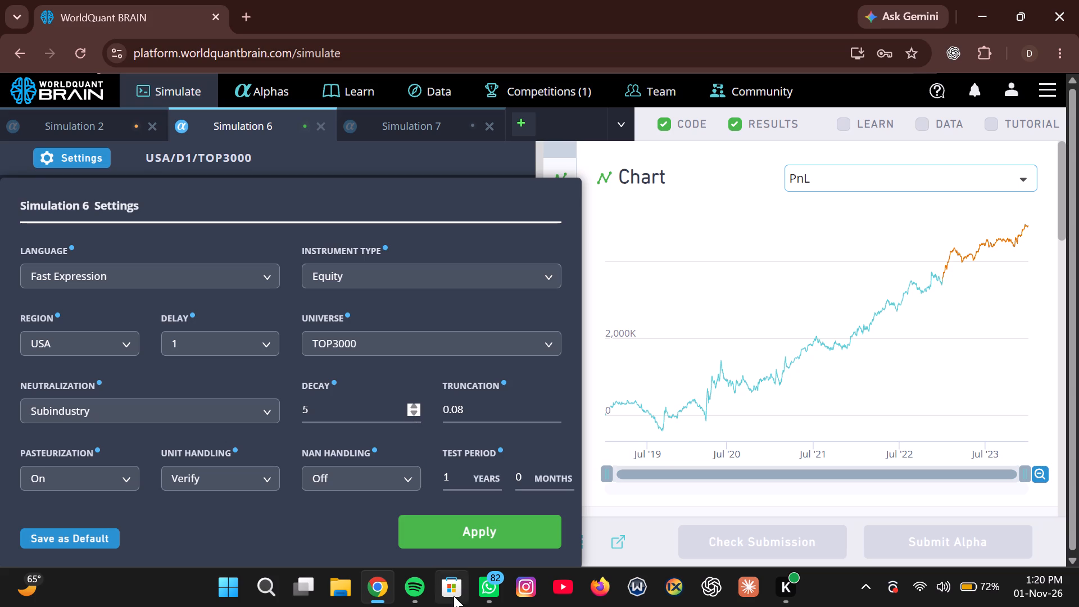
left_click(451, 524)
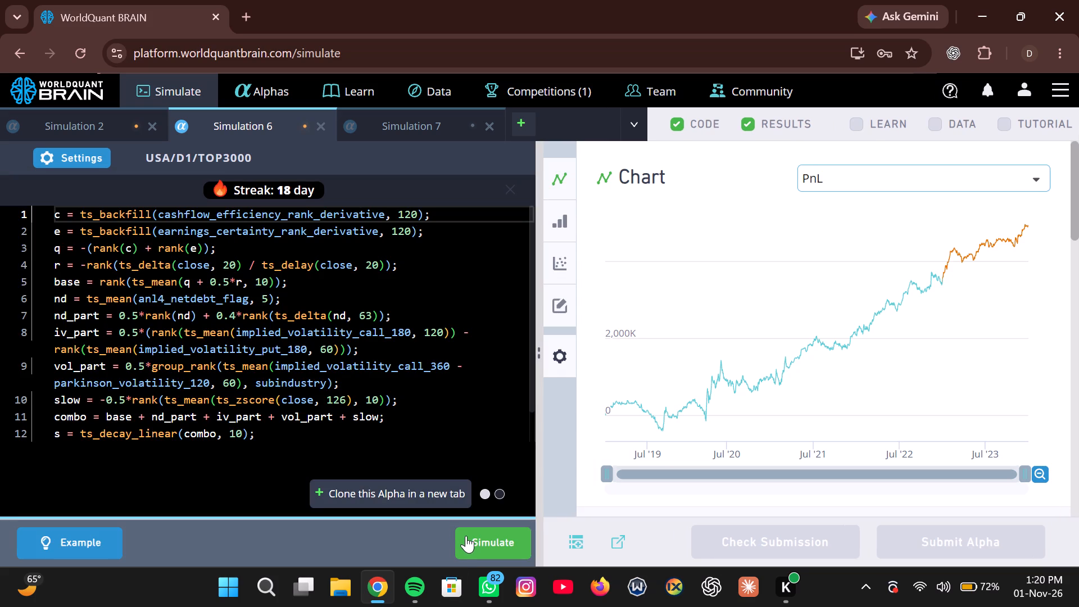
Run the Simulation 6 alpha with the updated settings.
left_click(466, 536)
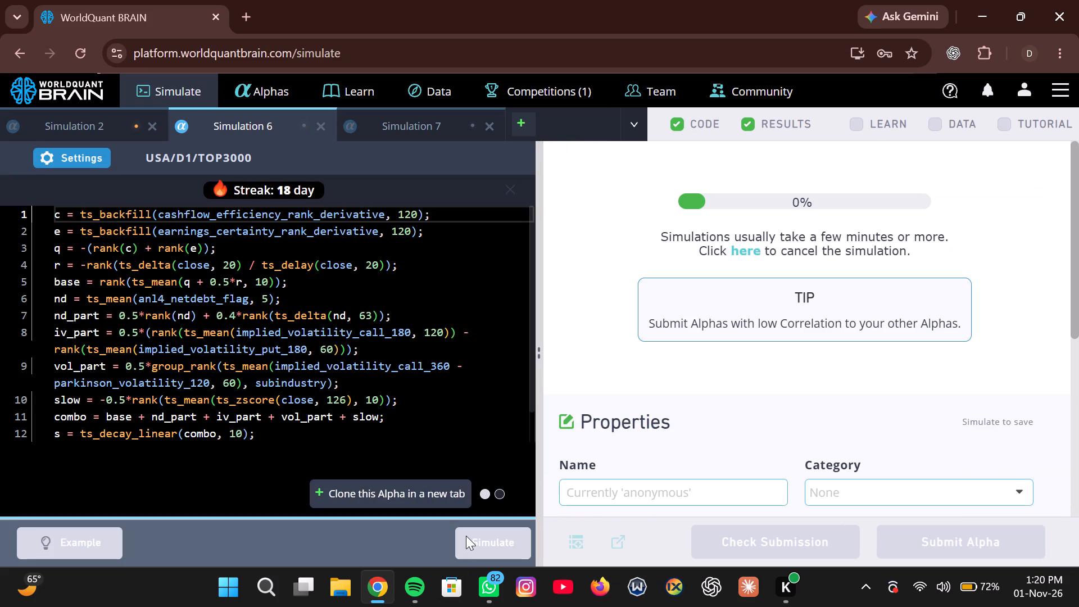
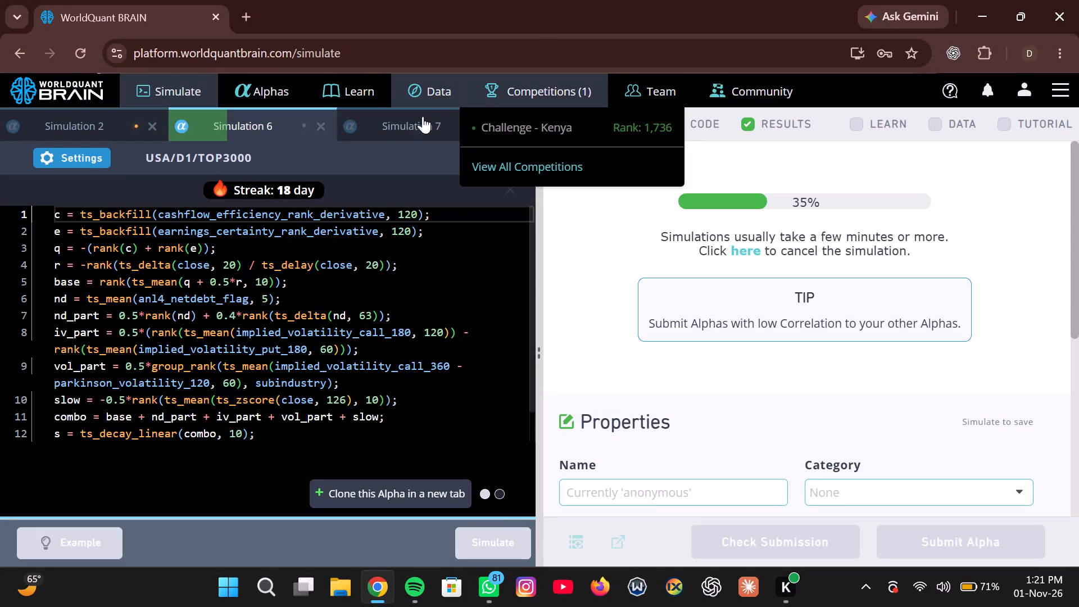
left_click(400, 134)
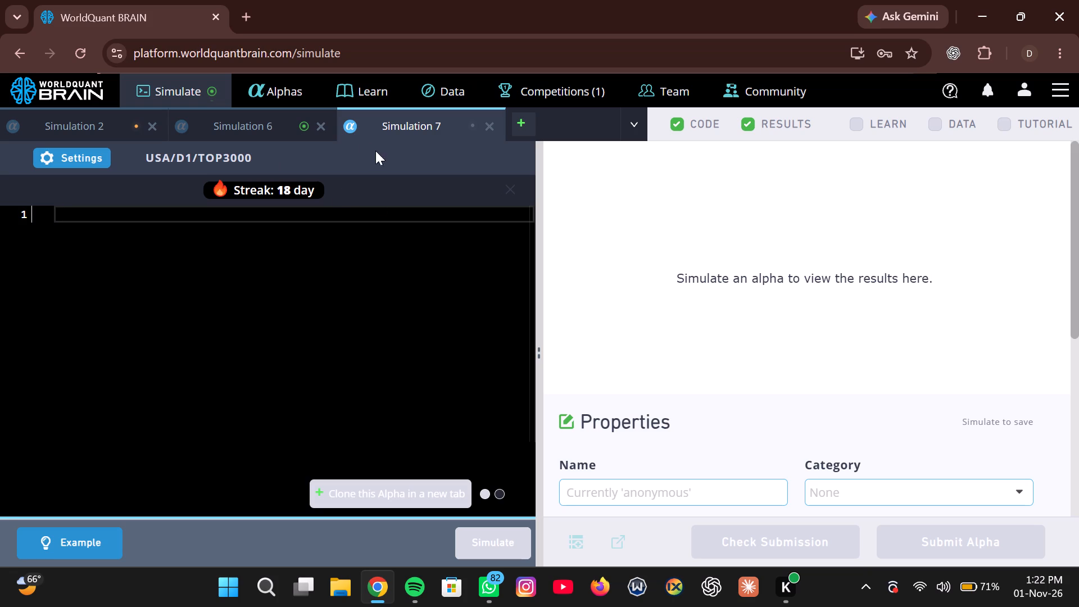
Reveal the test period in the Simulation 6 results and review the PnL chart and yearly IS Summary.
left_click(251, 119)
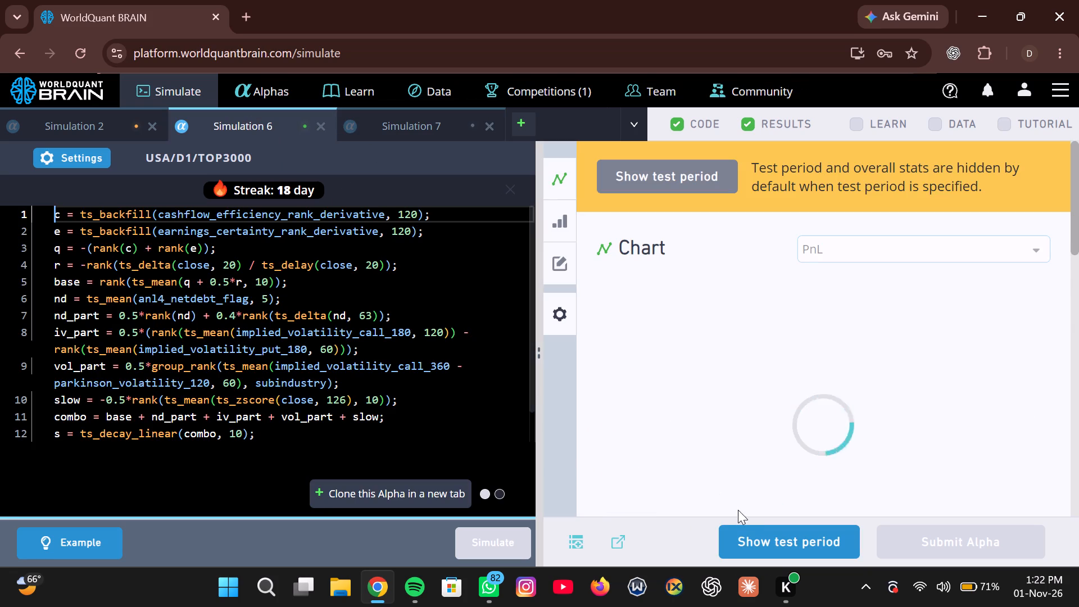
left_click(747, 544)
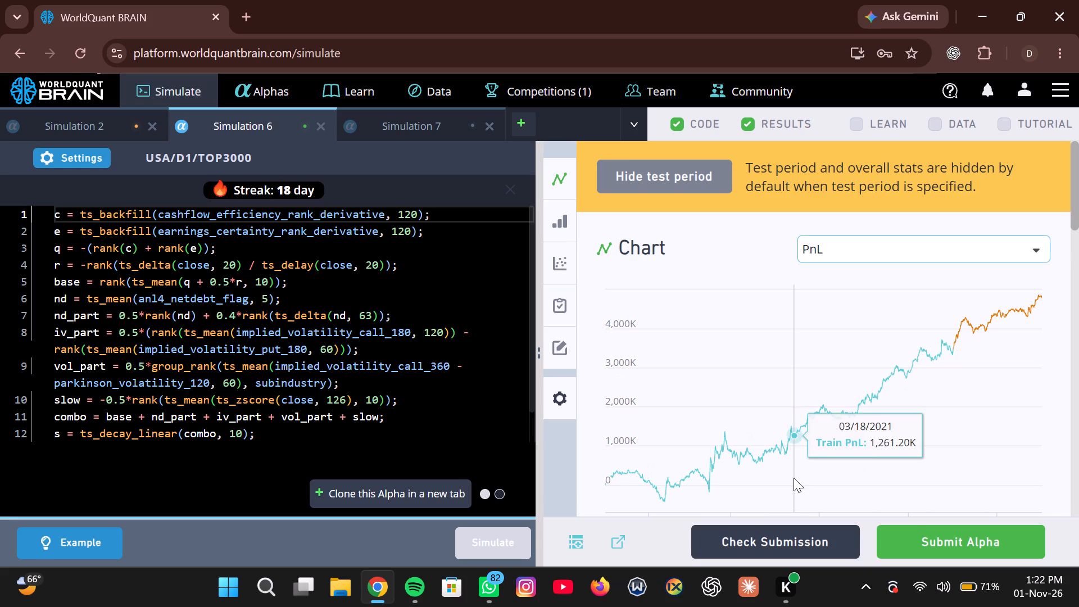
scroll(794, 478, "down", 4)
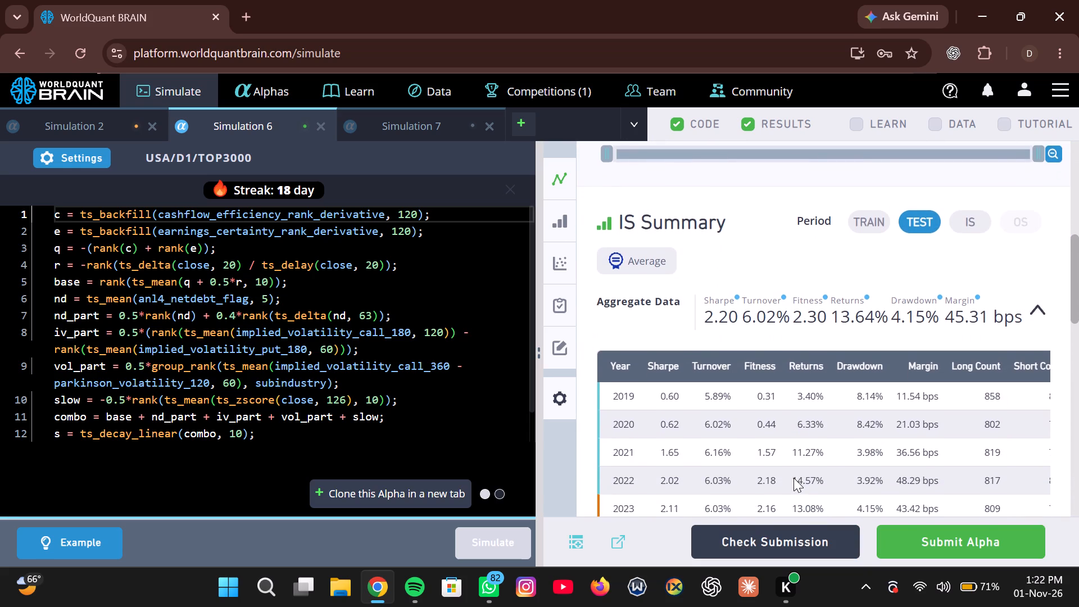
scroll(794, 478, "down", 1)
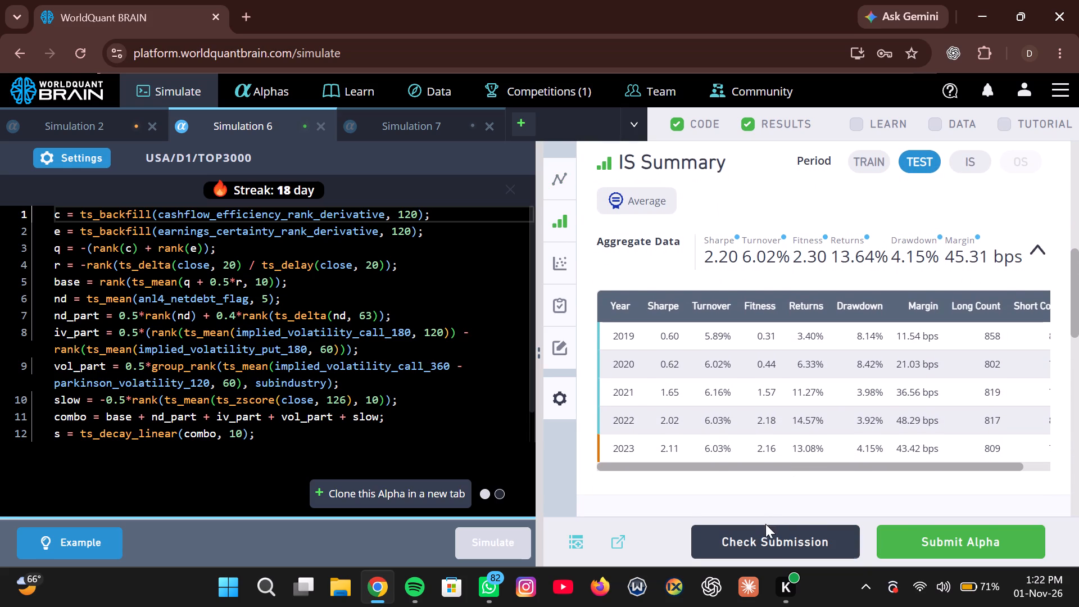
Run the submission check on the Simulation 6 alpha and examine the details of any failing IS test.
left_click(761, 538)
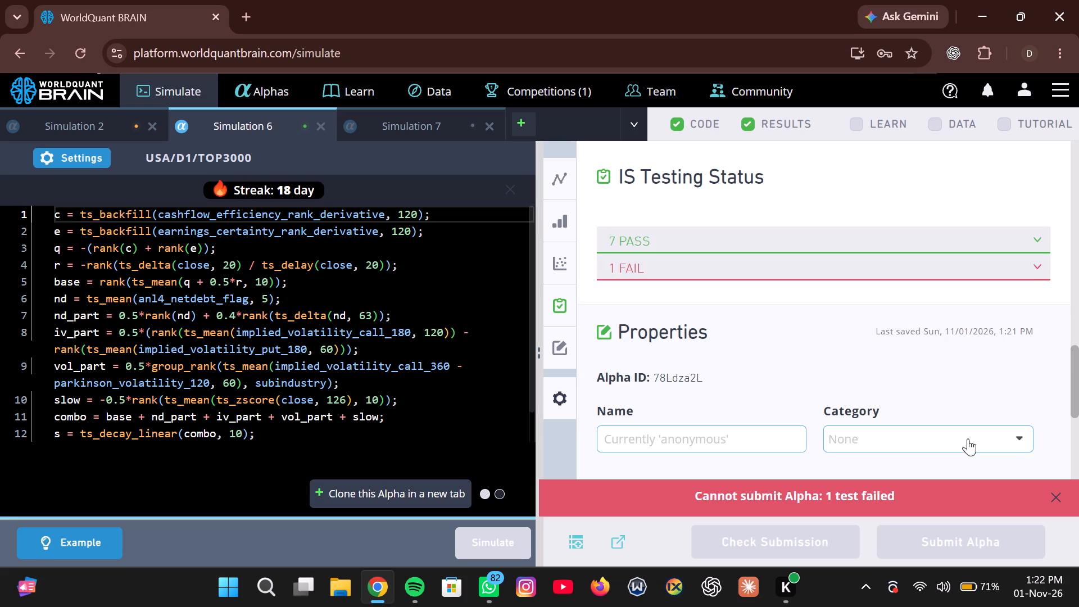
left_click(1033, 274)
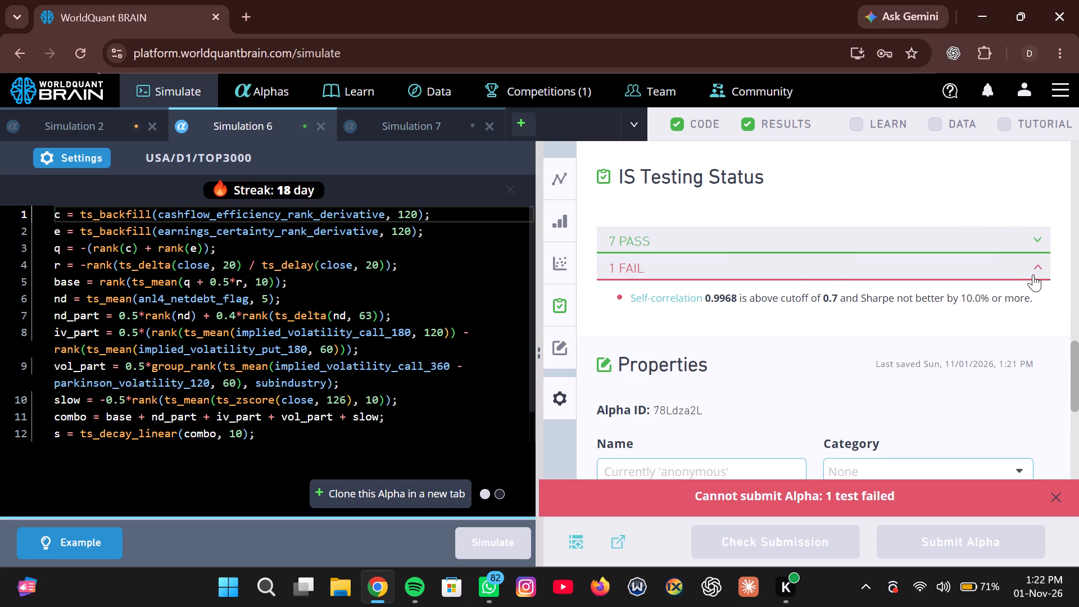
left_click(1033, 274)
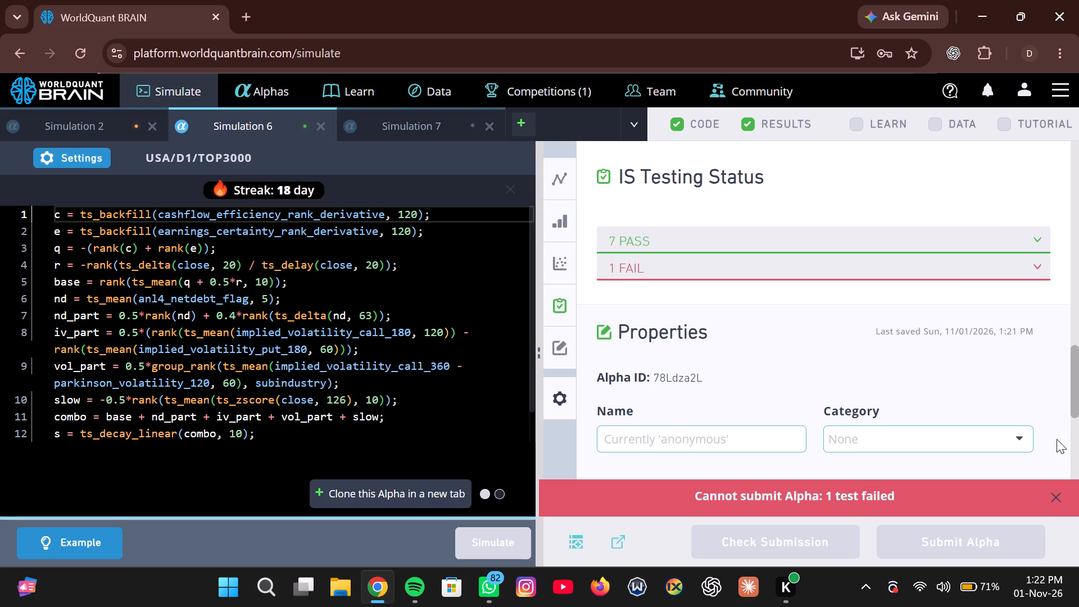
left_click(1057, 495)
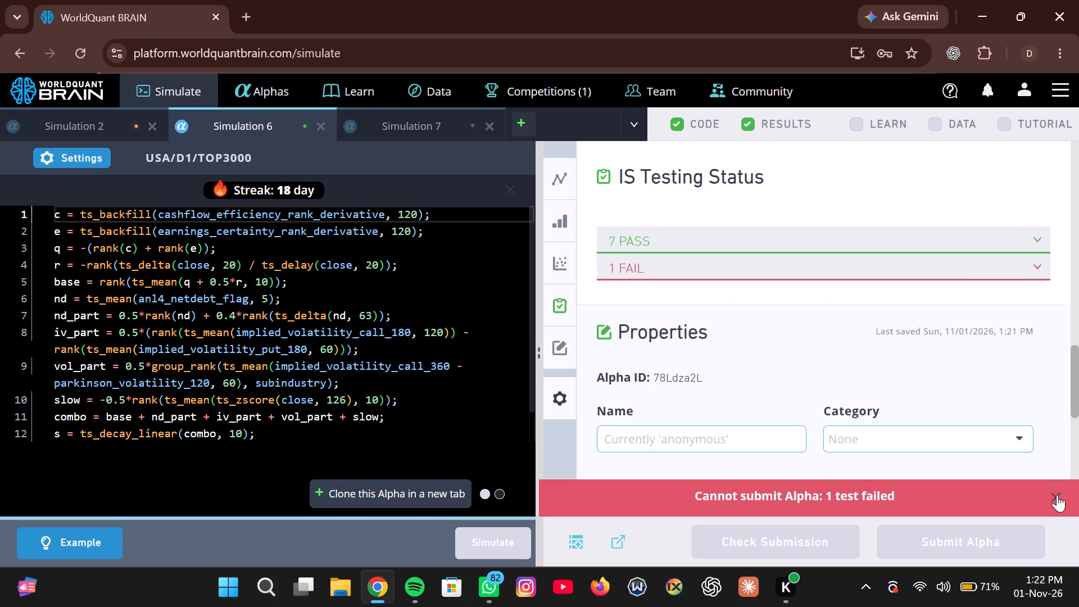
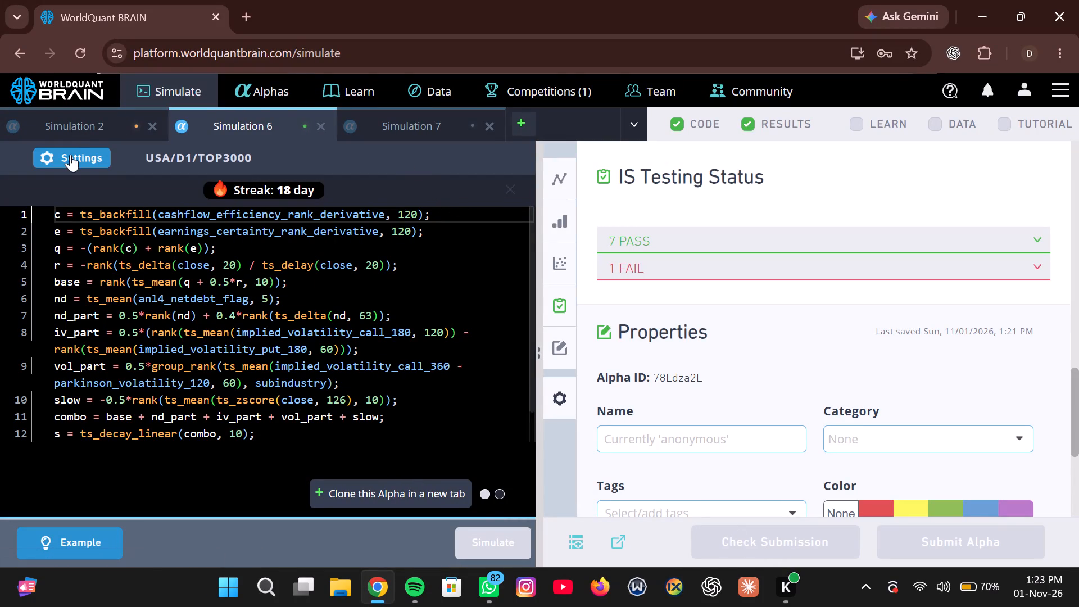
Switch to Simulation 2, then close the browser window and leave the site without saving changes.
left_click(73, 130)
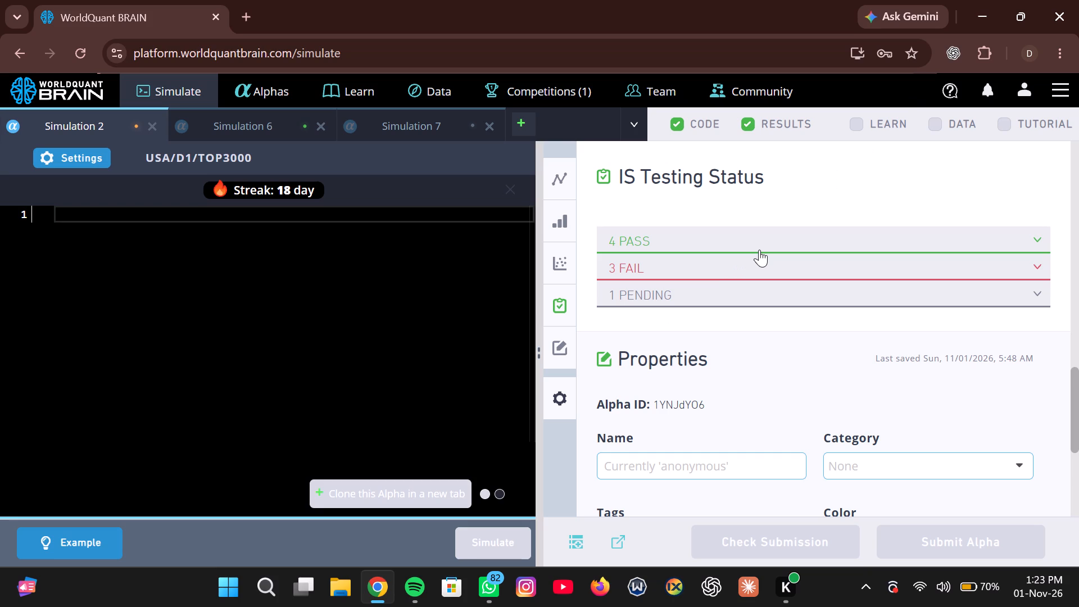
left_click(1077, 0)
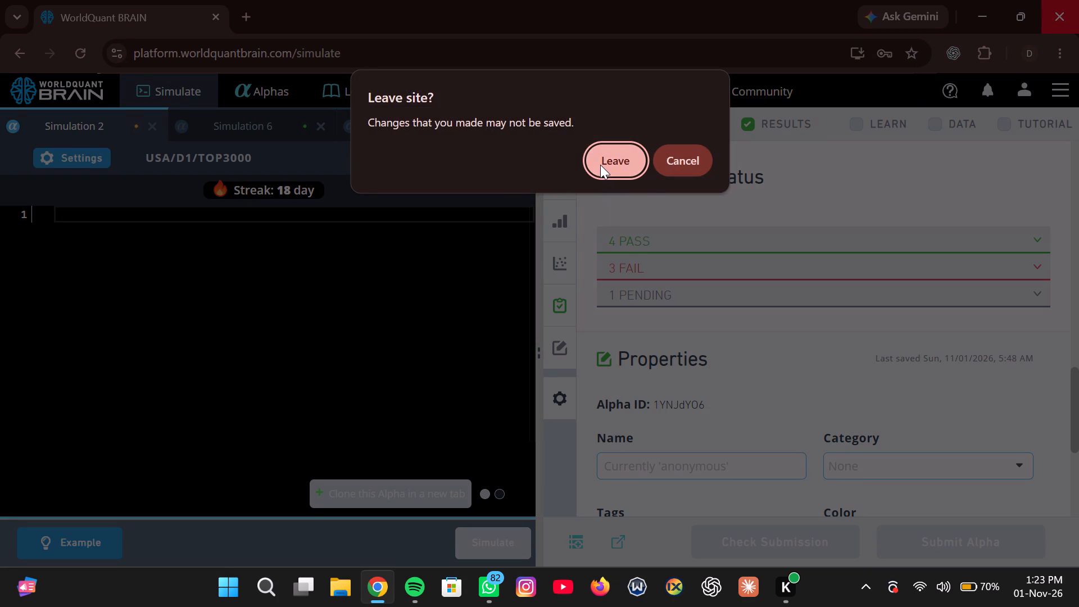
left_click(600, 165)
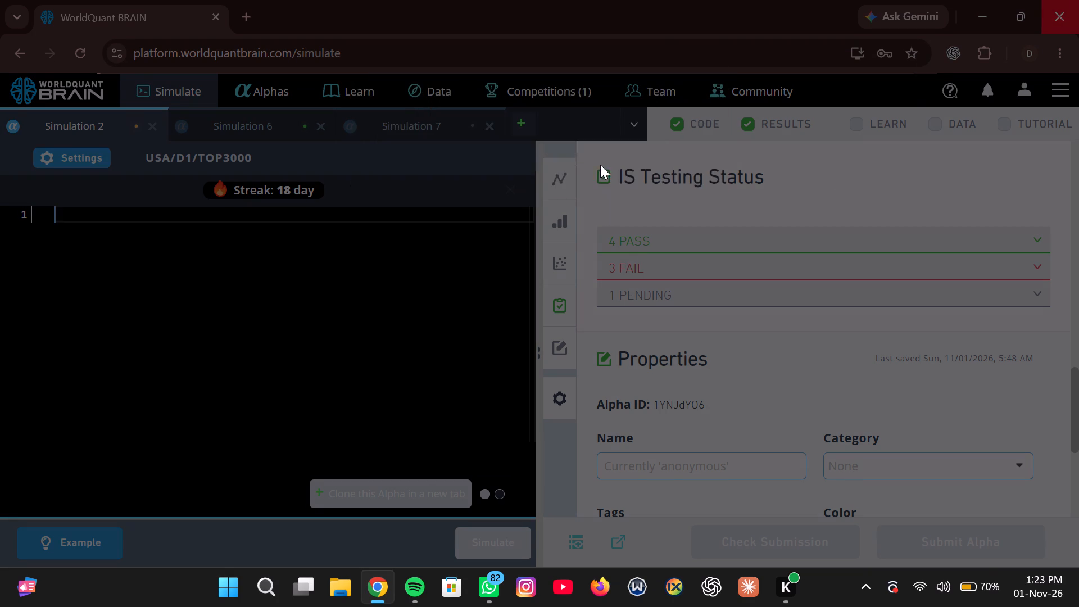